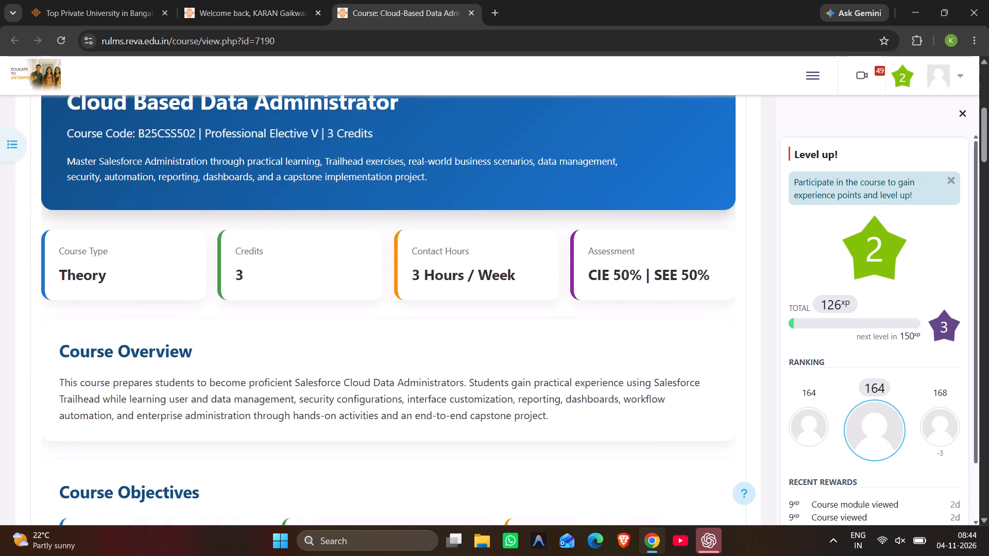
Look through the assignment sections of the Cloud Based Data Administrator course page, back up to the Activity section.
scroll(361, 455, down, 8)
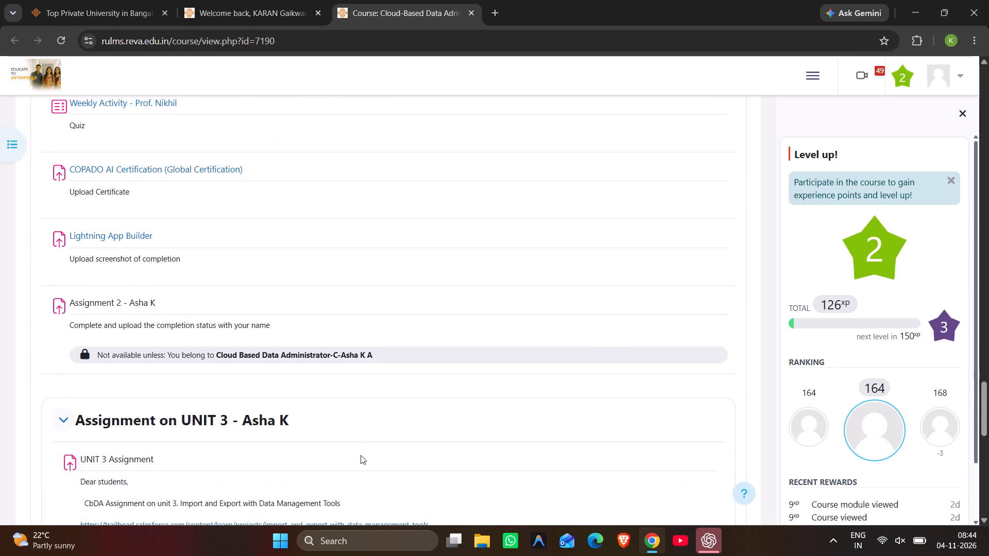
scroll(361, 455, up, 1)
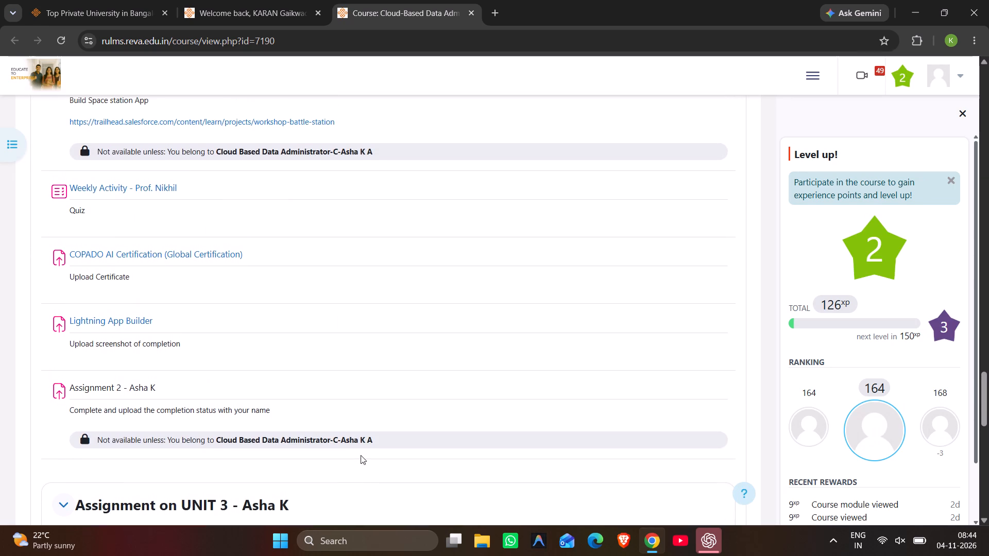
scroll(361, 455, up, 1)
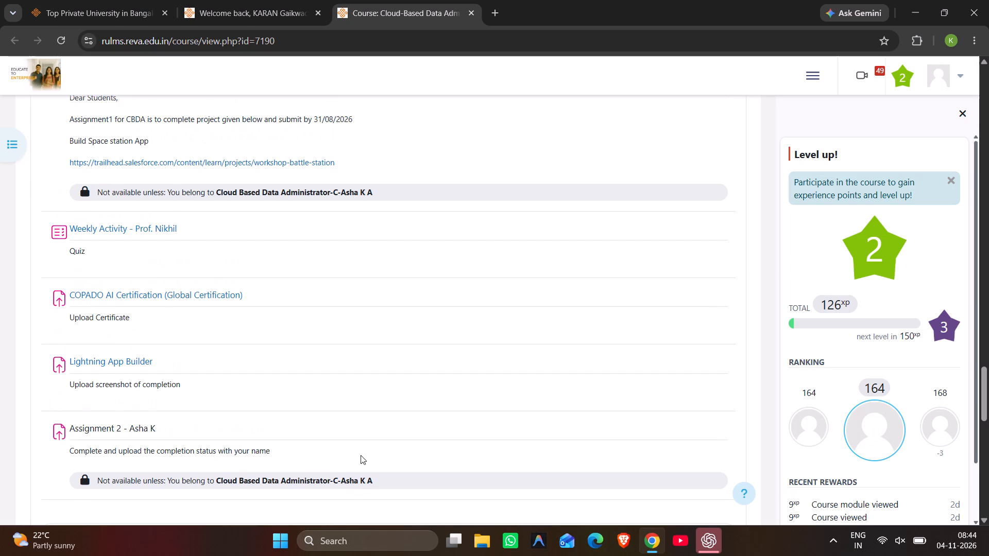
scroll(361, 455, up, 4)
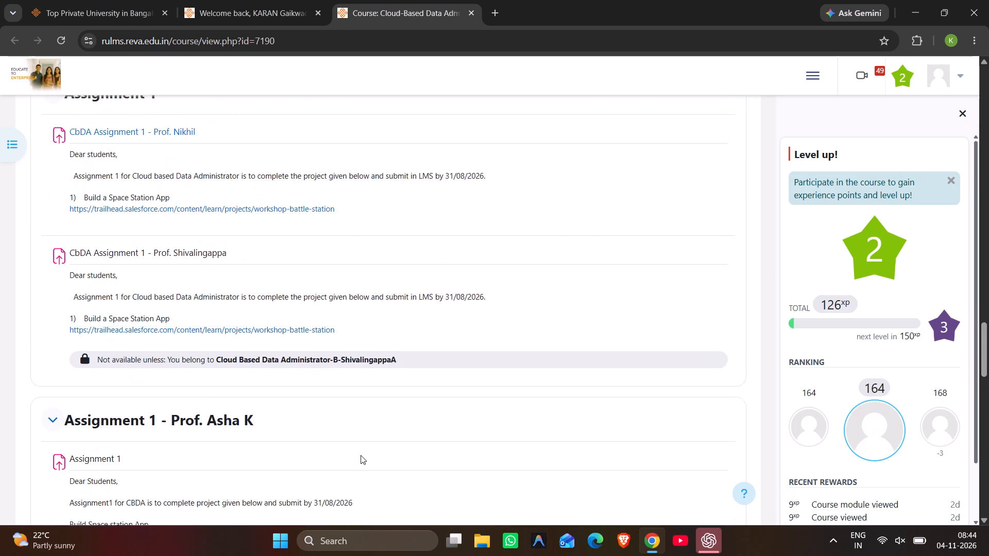
scroll(361, 455, up, 1)
drag(361, 455, 384, 504)
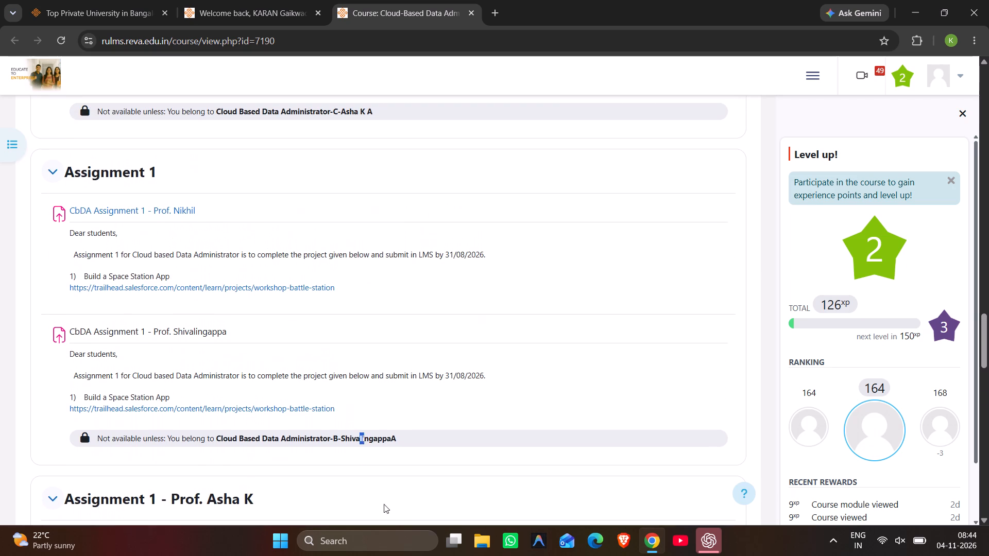
drag(384, 504, 389, 513)
click(429, 450)
scroll(362, 338, up, 3)
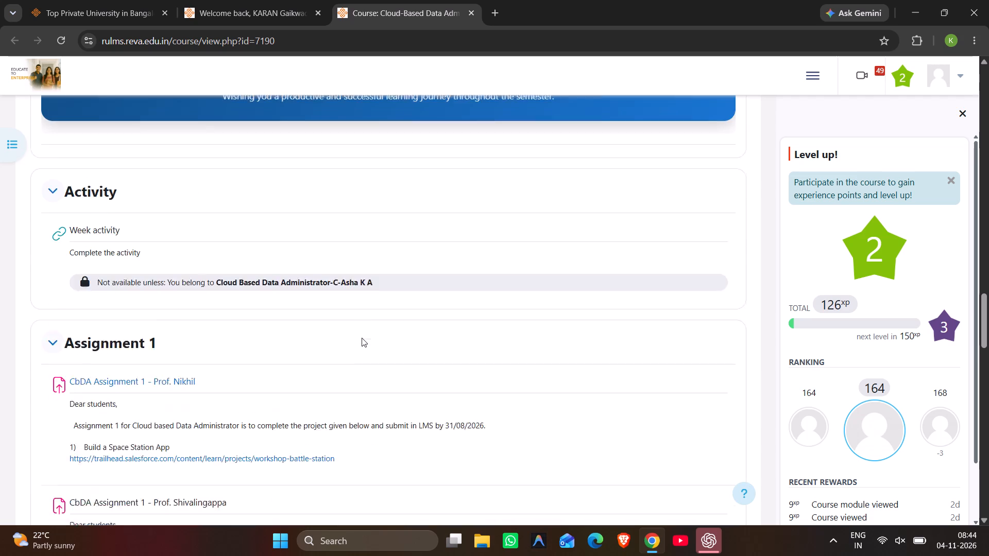
Review the course page from Assignment 1 down through the UNIT 3 assignment and the Weekly Activity sections.
scroll(362, 338, down, 7)
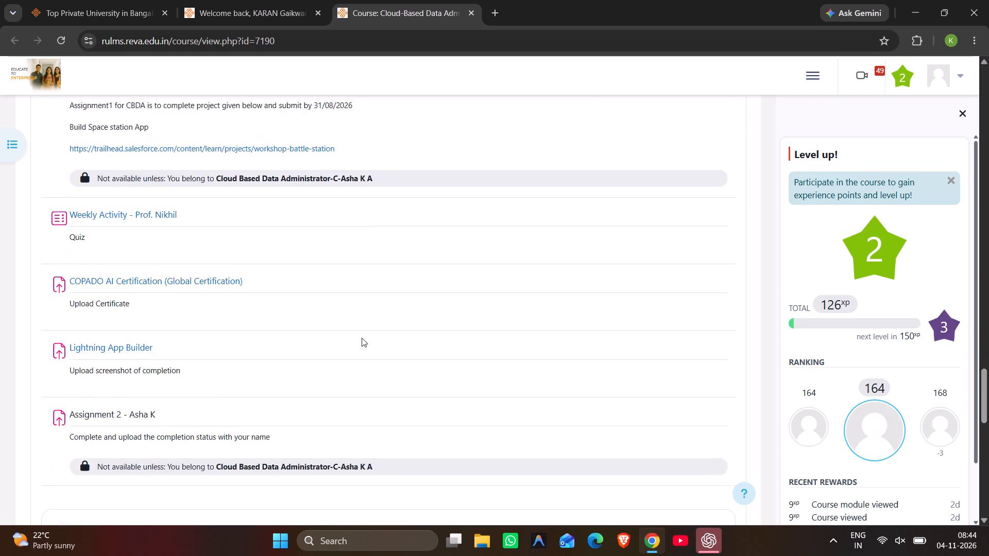
scroll(362, 338, down, 1)
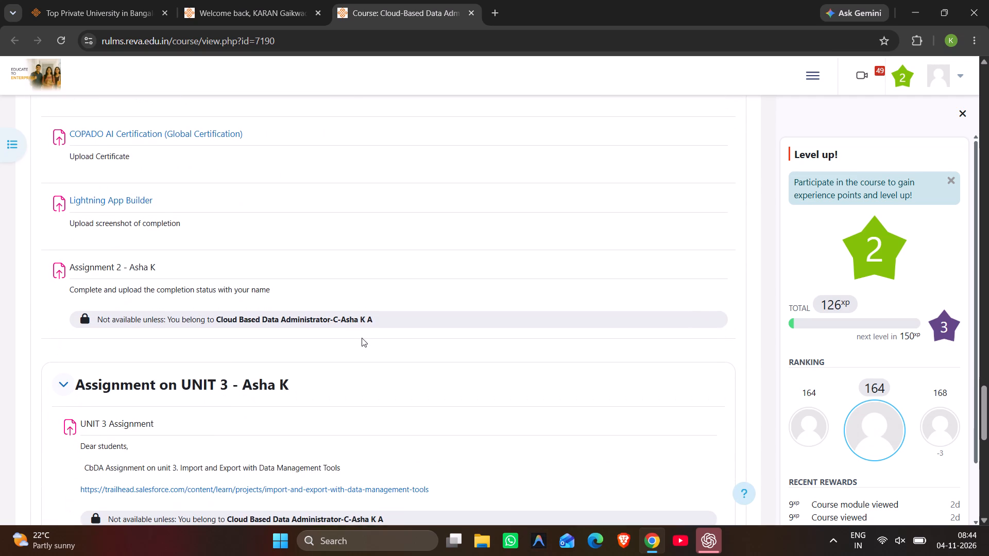
scroll(362, 338, down, 1)
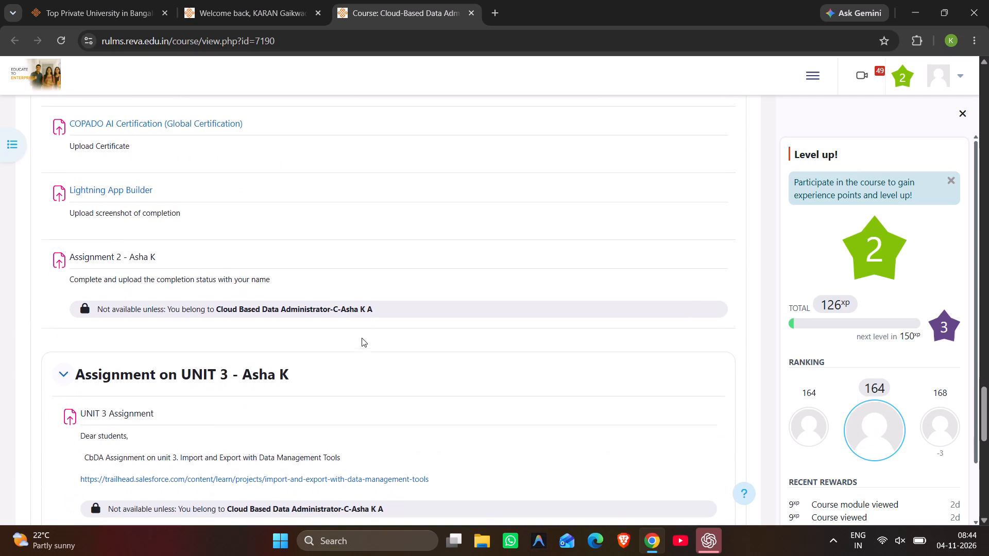
scroll(362, 338, down, 2)
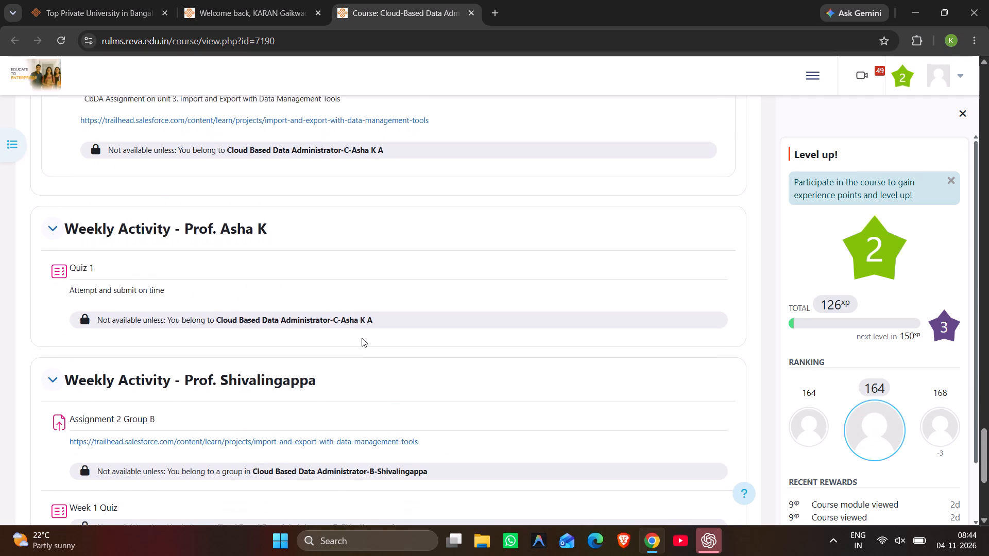
scroll(362, 338, down, 2)
scroll(362, 338, up, 1)
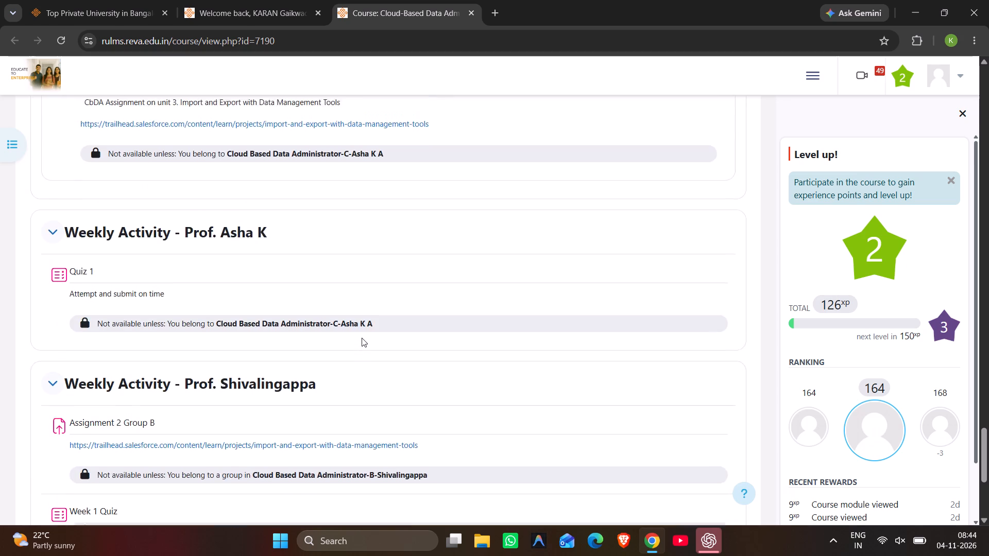
scroll(362, 338, up, 2)
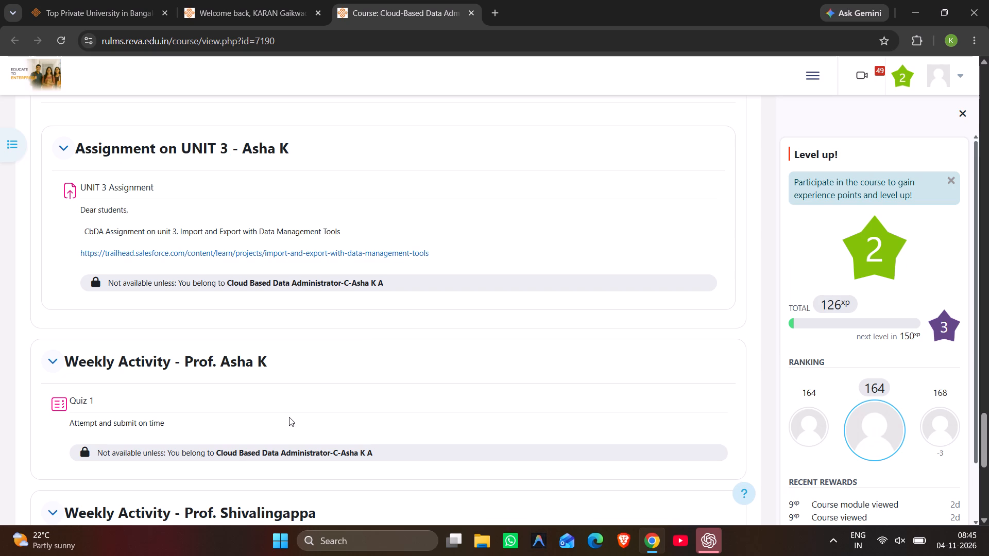
Recheck the course's assignment, certification and quiz entries, continuing down to the final Assignment 2 section.
scroll(289, 417, up, 3)
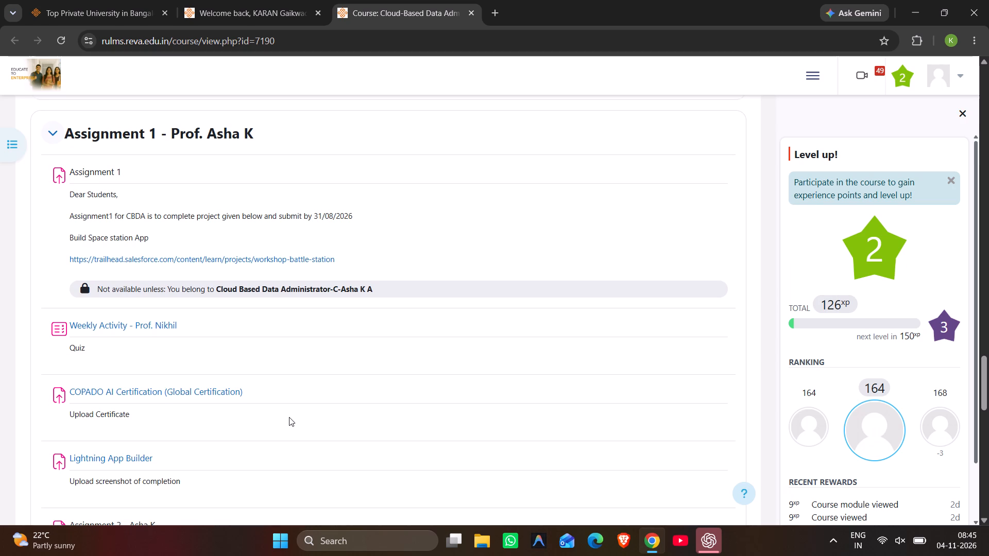
scroll(289, 417, up, 4)
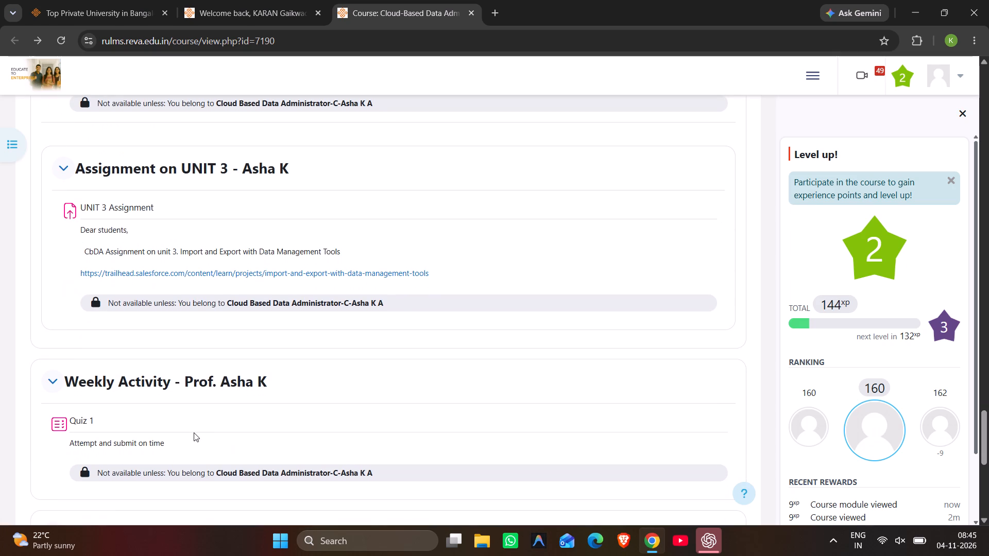
scroll(204, 363, up, 2)
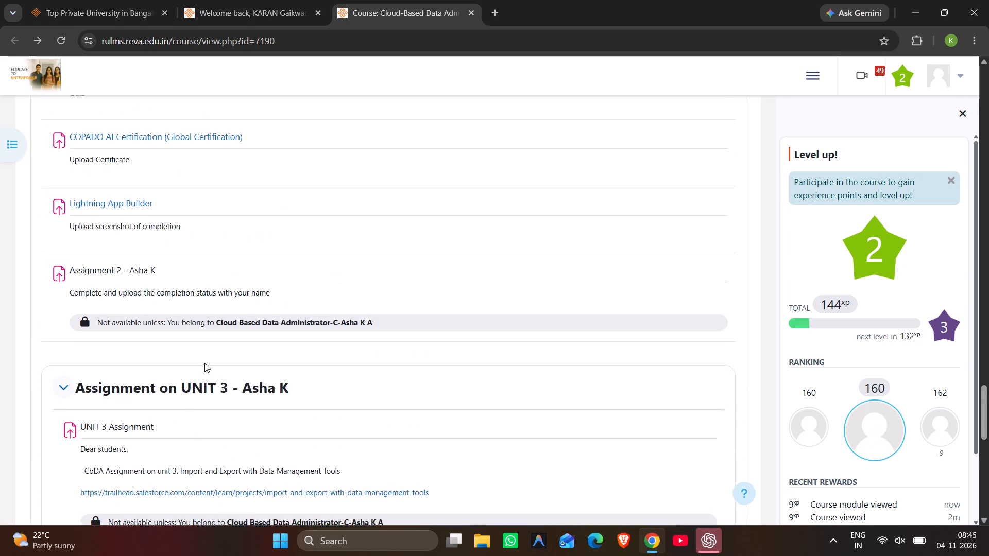
scroll(204, 363, up, 1)
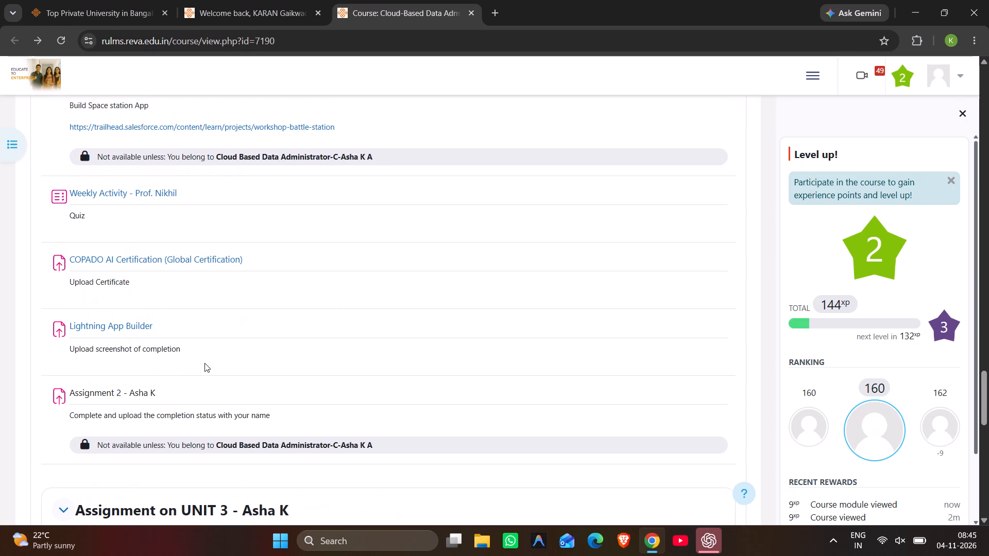
scroll(204, 363, up, 1)
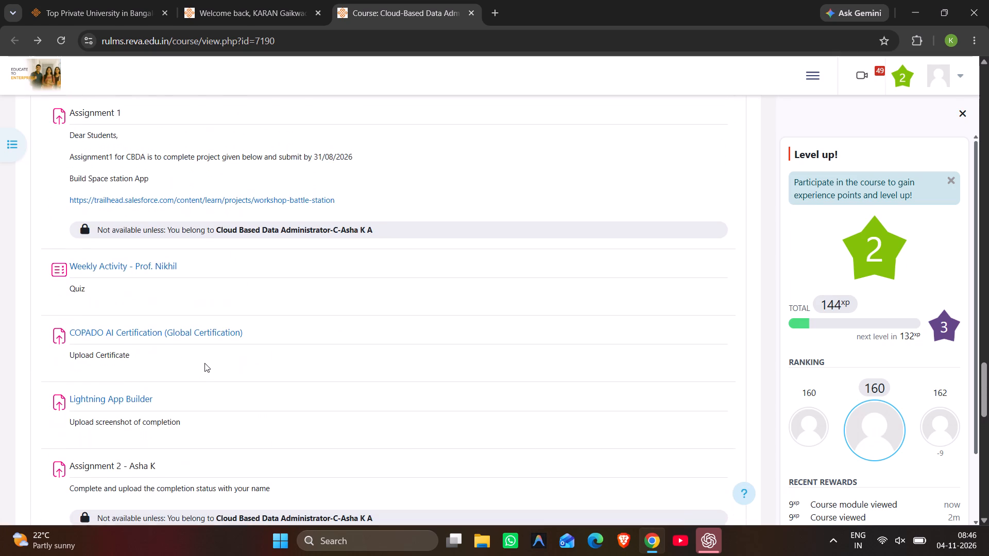
scroll(204, 363, down, 1)
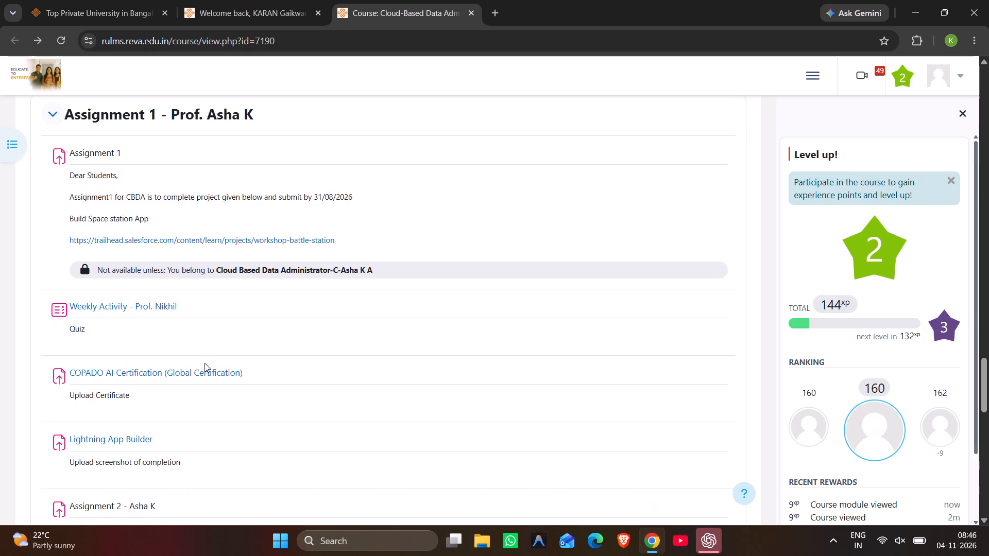
scroll(204, 363, down, 2)
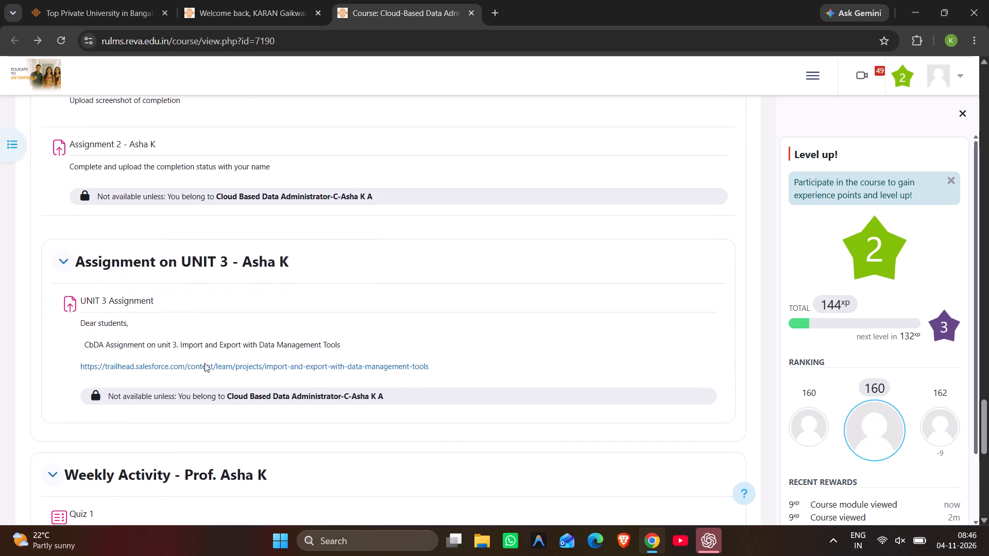
scroll(204, 363, down, 2)
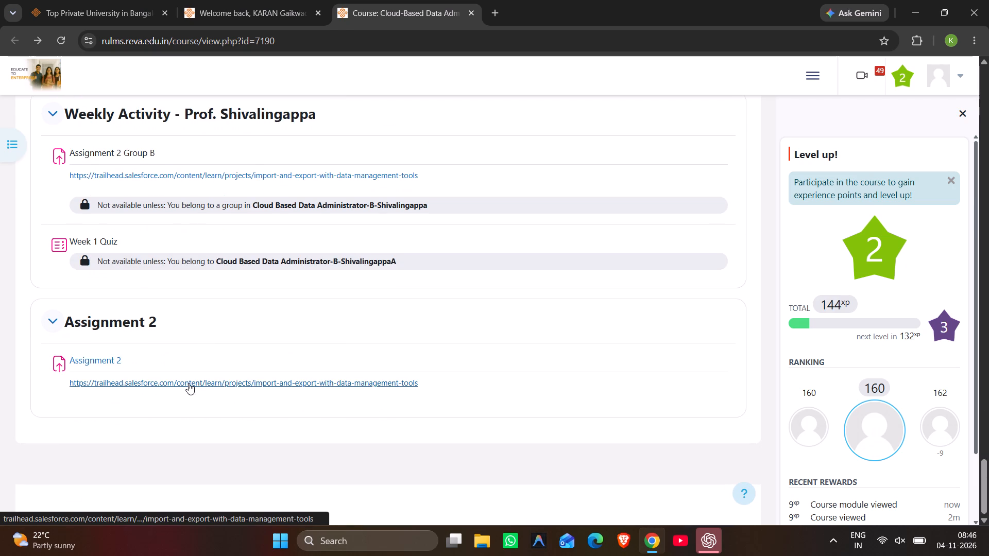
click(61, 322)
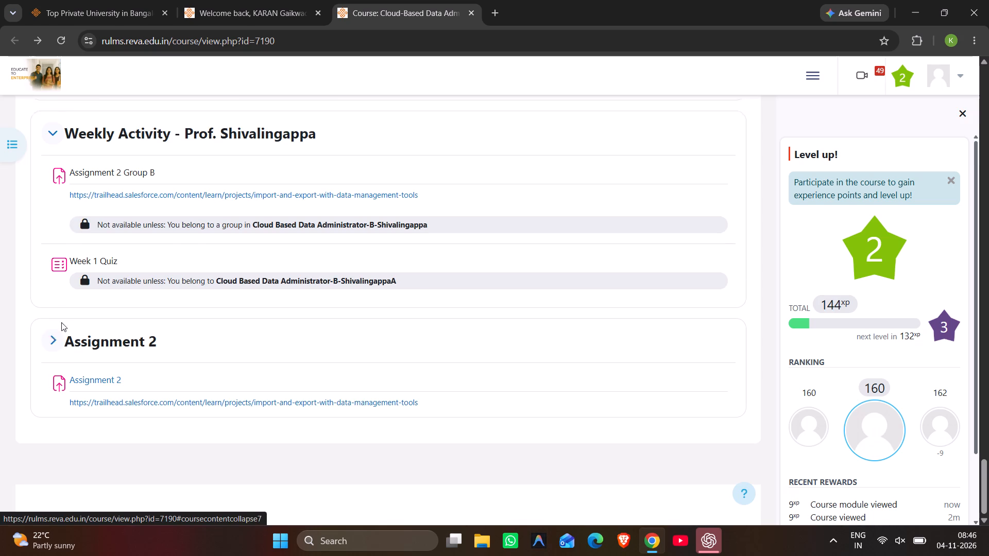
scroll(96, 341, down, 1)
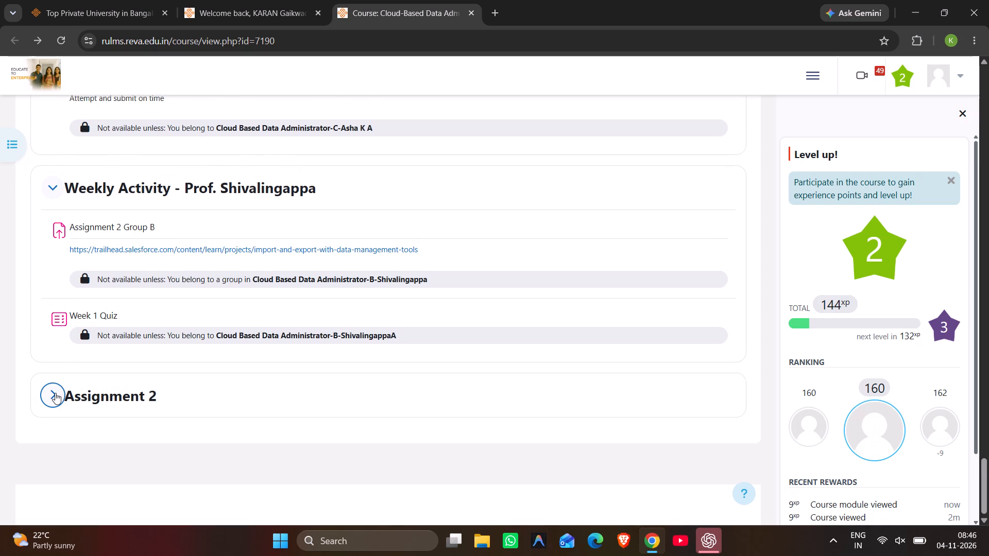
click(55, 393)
Compare the entries in the Weekly Activity sections with the Assignment 2 section at the end of the course page.
scroll(126, 252, up, 2)
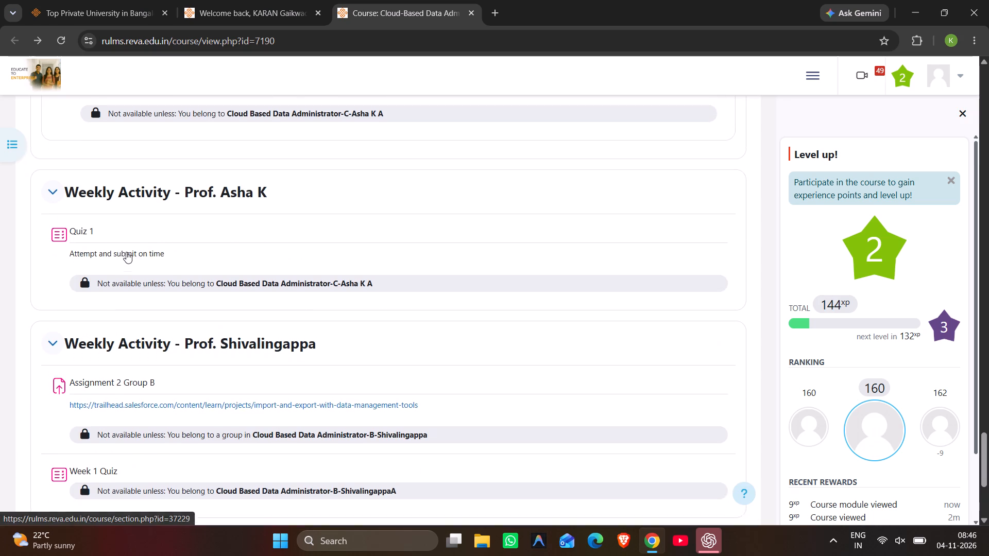
scroll(126, 252, down, 2)
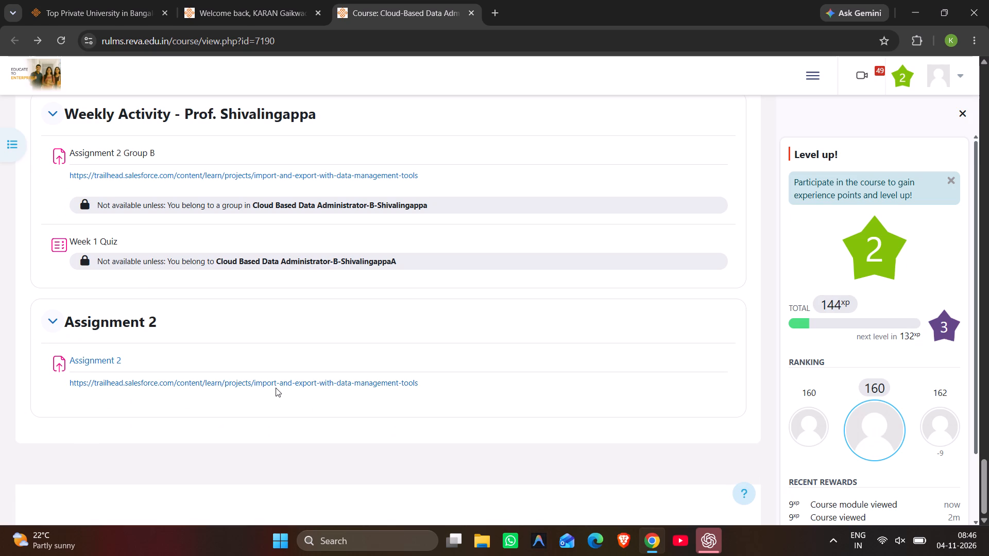
scroll(276, 388, up, 1)
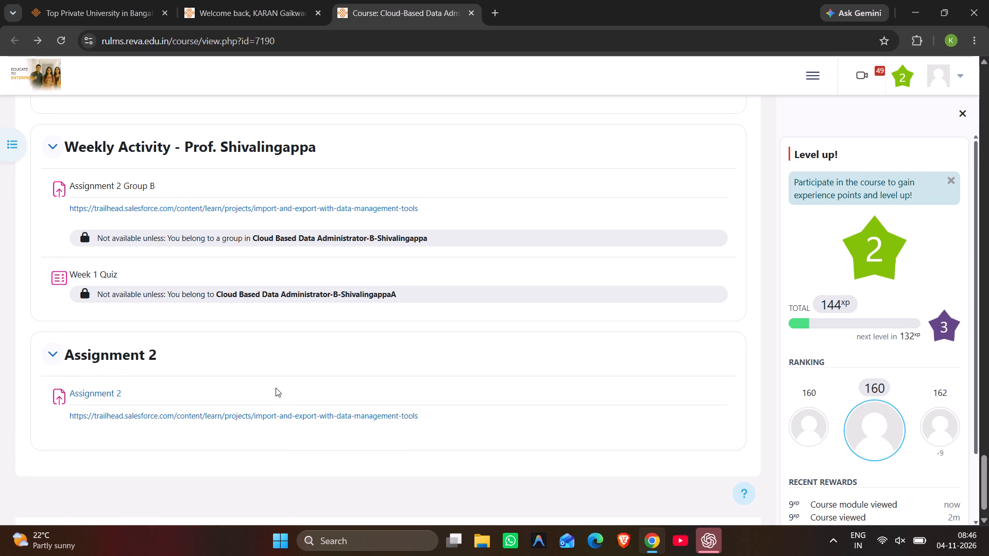
scroll(276, 388, up, 1)
click(276, 388)
scroll(245, 298, up, 1)
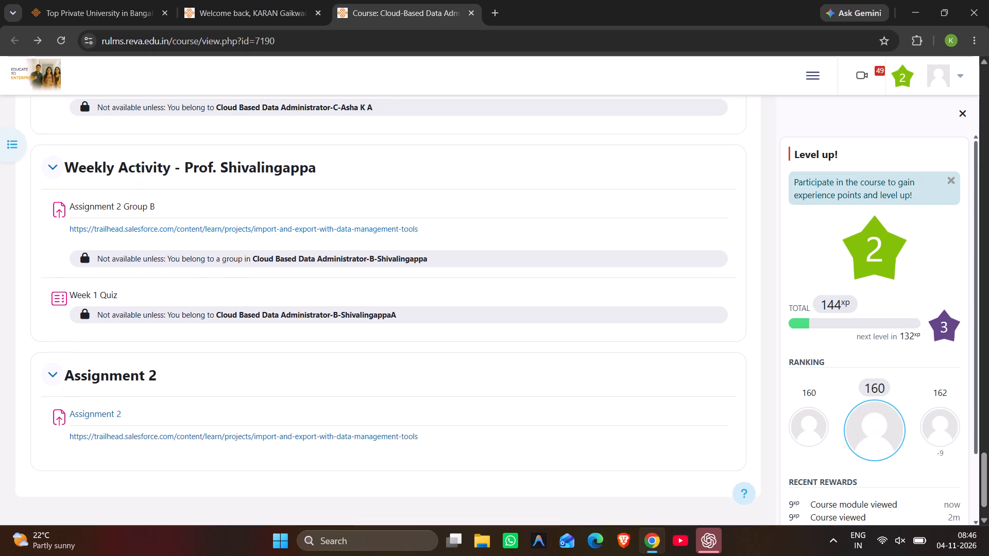
scroll(245, 298, up, 1)
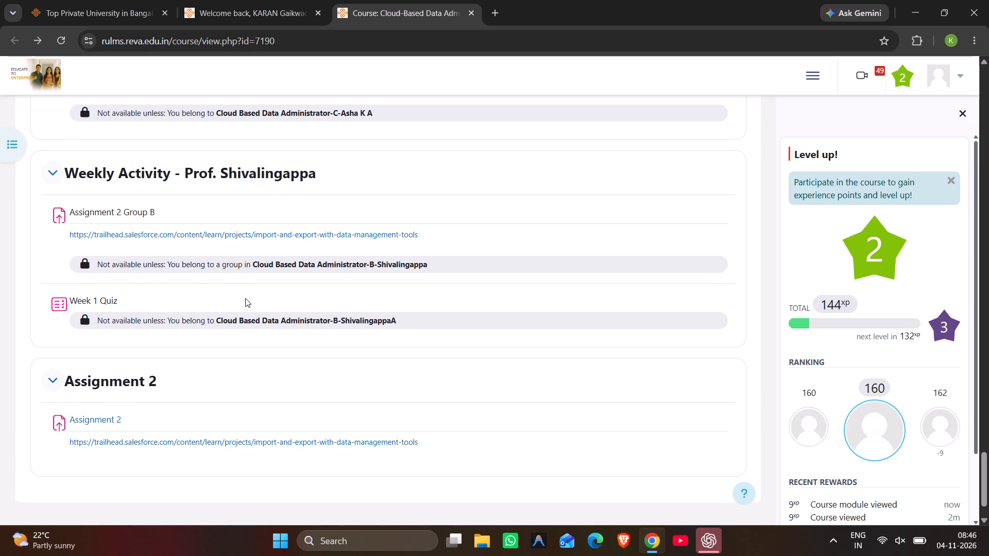
scroll(245, 298, down, 3)
scroll(245, 298, up, 1)
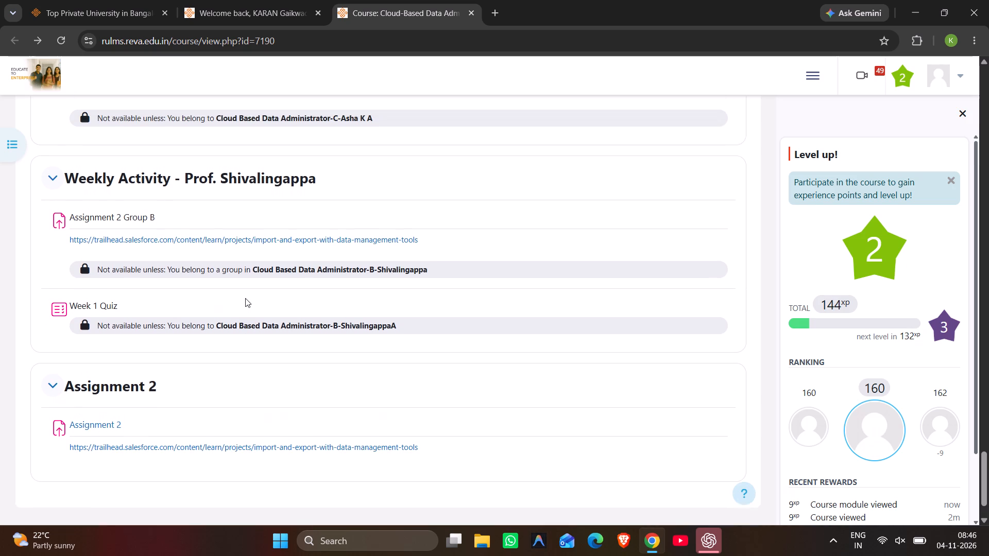
scroll(245, 298, up, 1)
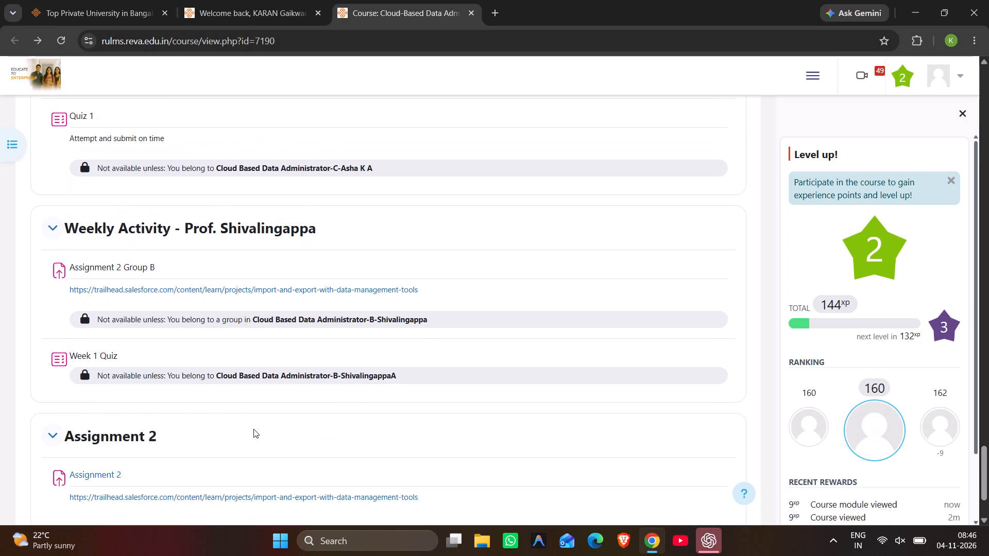
Open the Trailhead import-and-export-with-data-management-tools project link in the Assignment 2 section.
scroll(253, 429, down, 2)
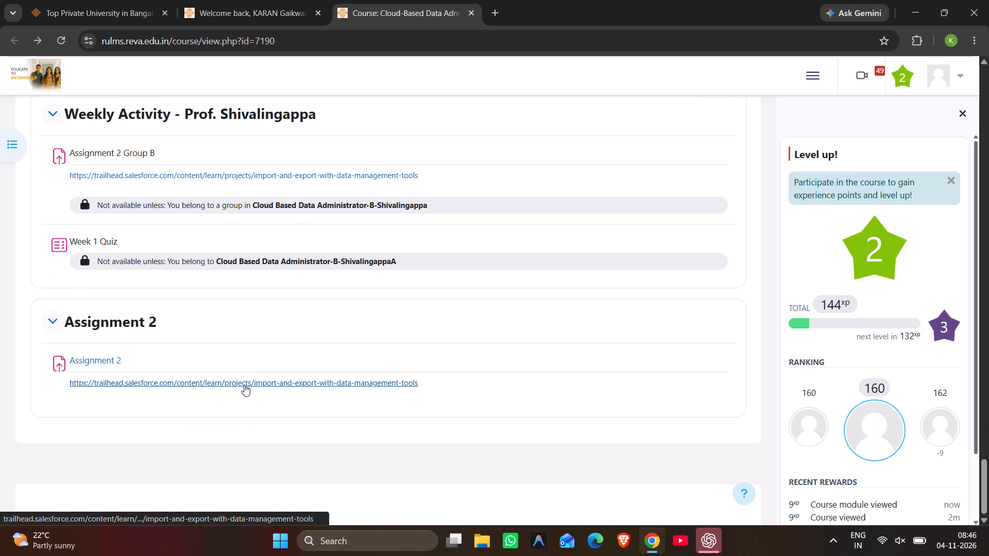
click(244, 385)
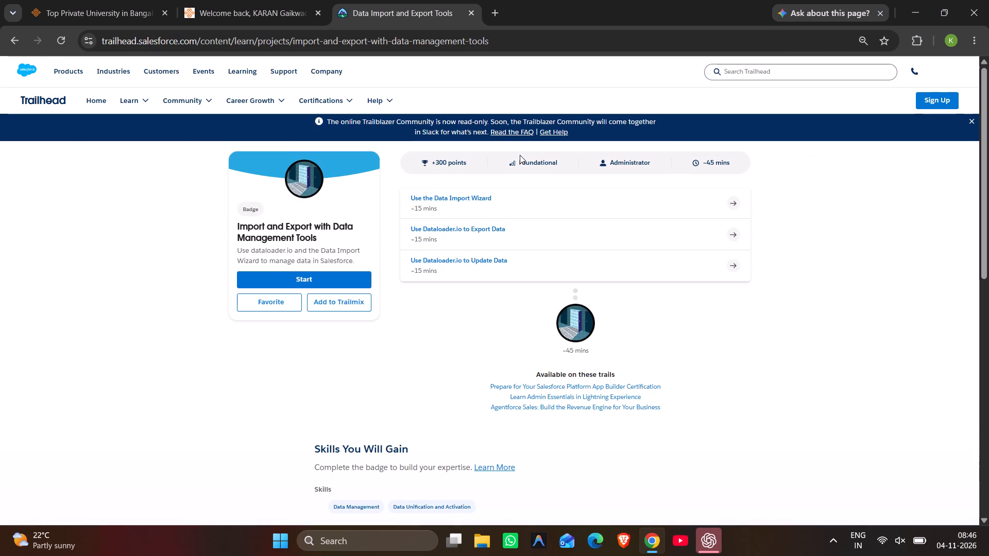
Open the project's Use the Data Import Wizard unit and go to its Launch the Data Import Wizard instructions.
click(479, 200)
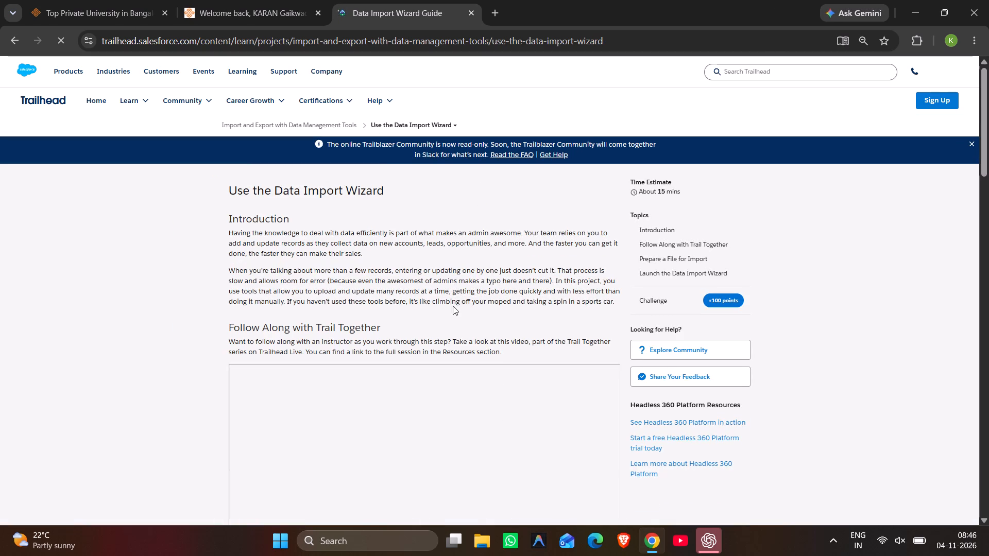
scroll(453, 306, down, 6)
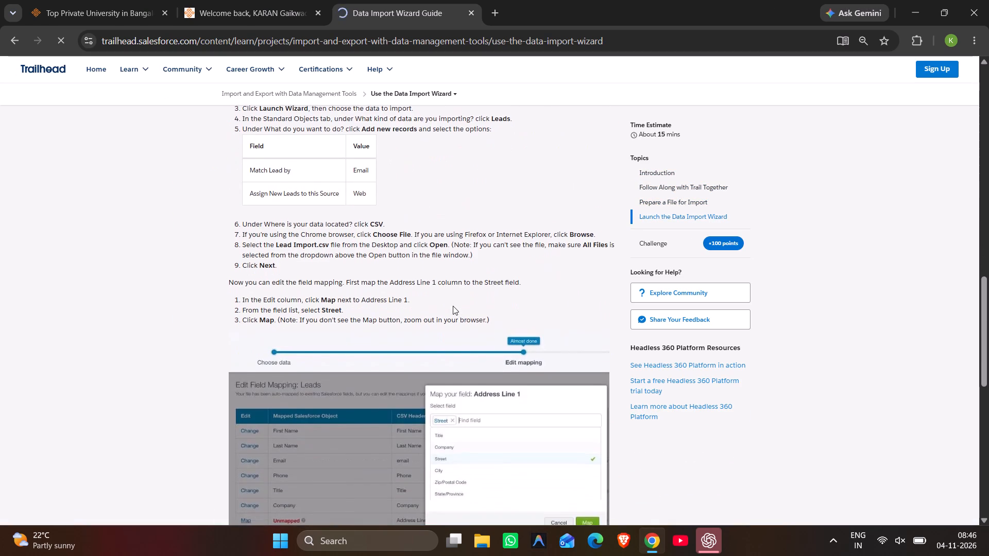
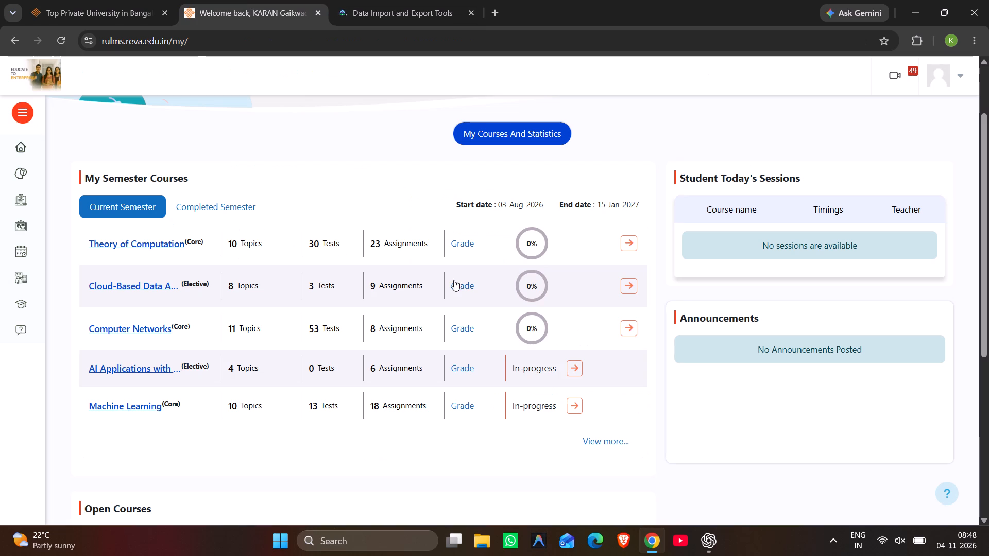
Open the Cloud-Based Data Administrator course and follow the import-and-export-with-data-management-tools project link in its Assignment 2 section.
click(137, 288)
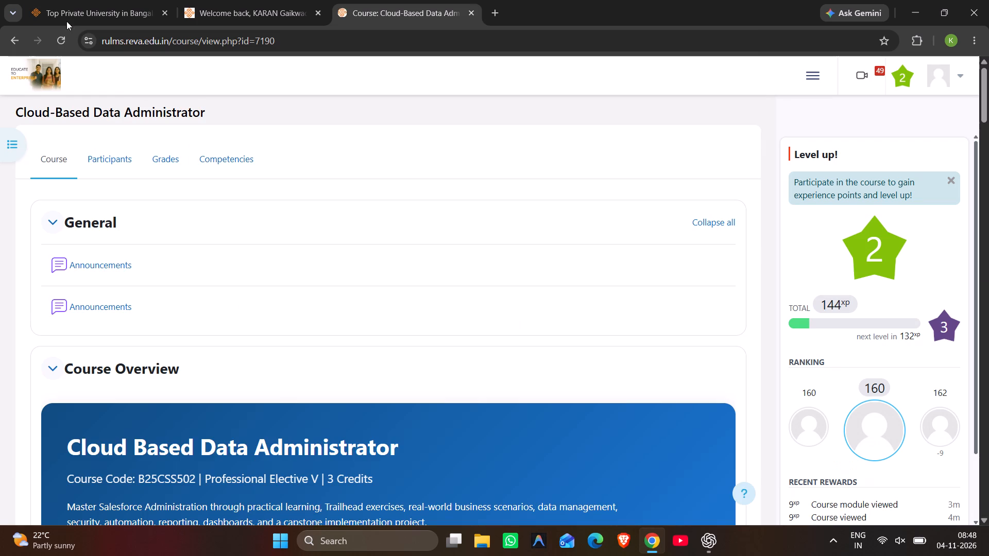
scroll(168, 219, down, 19)
scroll(168, 219, down, 3)
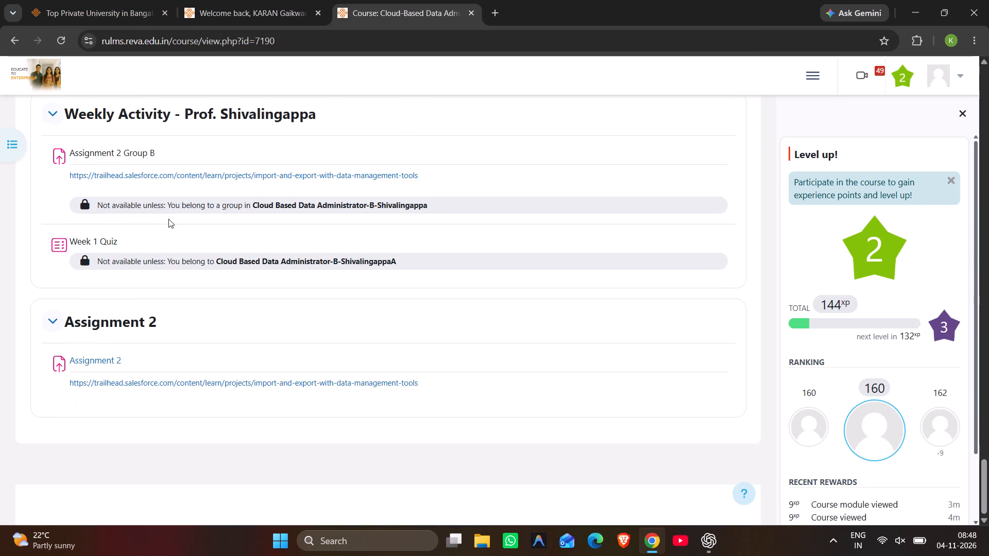
scroll(168, 219, up, 1)
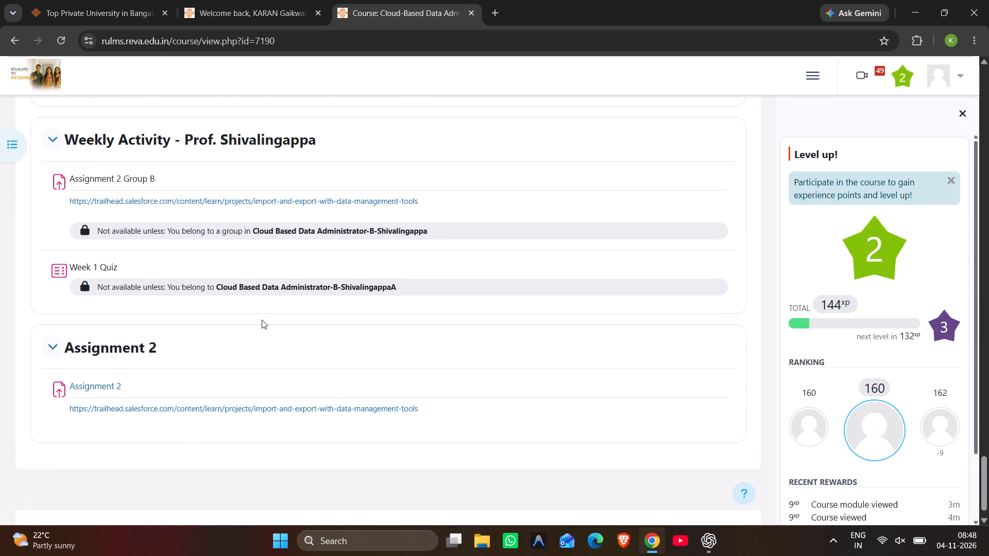
click(435, 4)
click(400, 410)
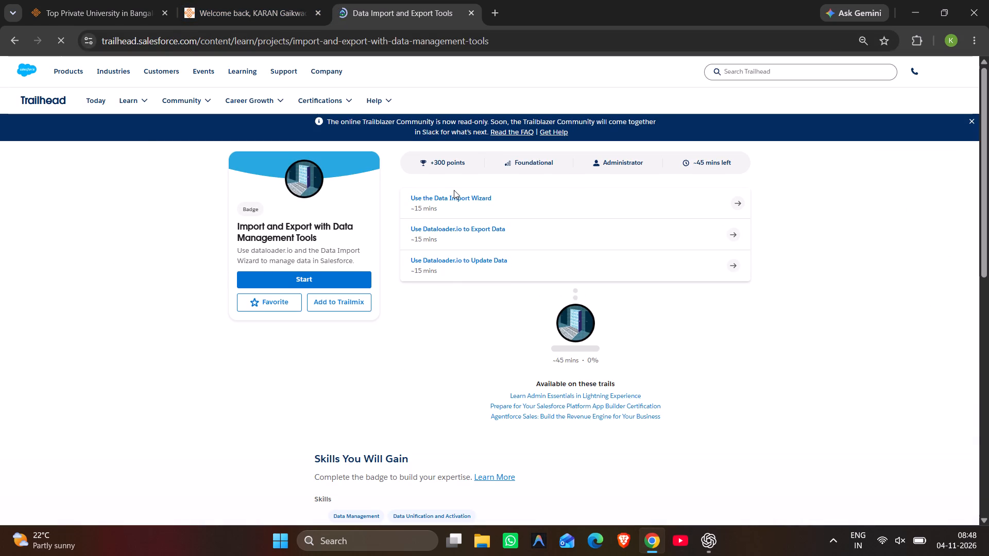
Open the Use the Data Import Wizard unit and review its file preparation, import and field mapping instructions and the Verify Step section.
click(478, 199)
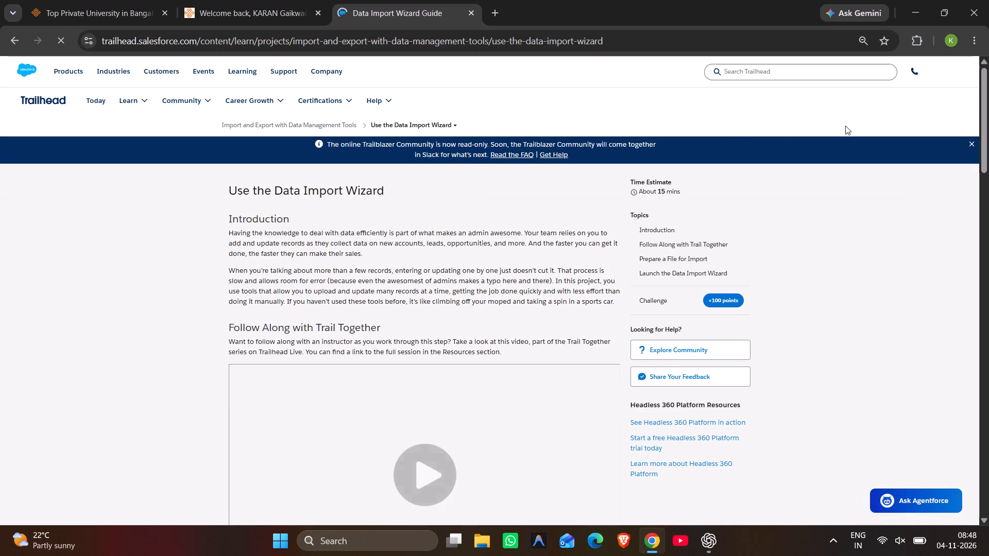
scroll(310, 418, down, 5)
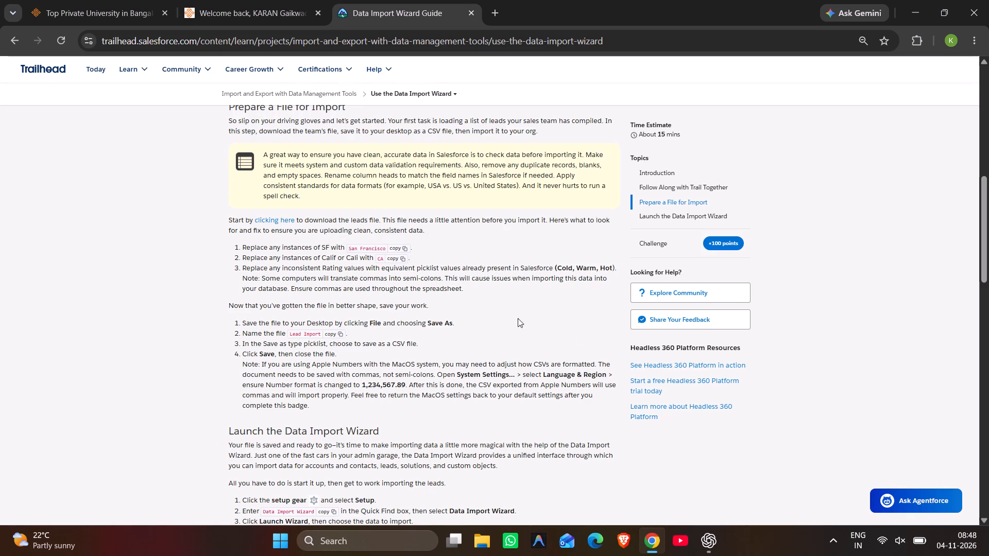
scroll(451, 272, down, 7)
scroll(451, 272, up, 1)
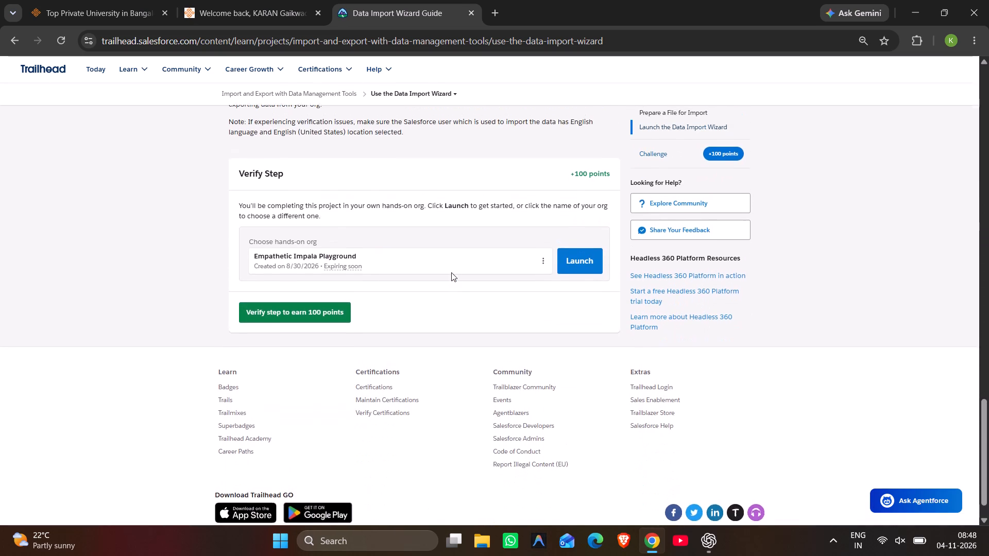
scroll(451, 272, up, 6)
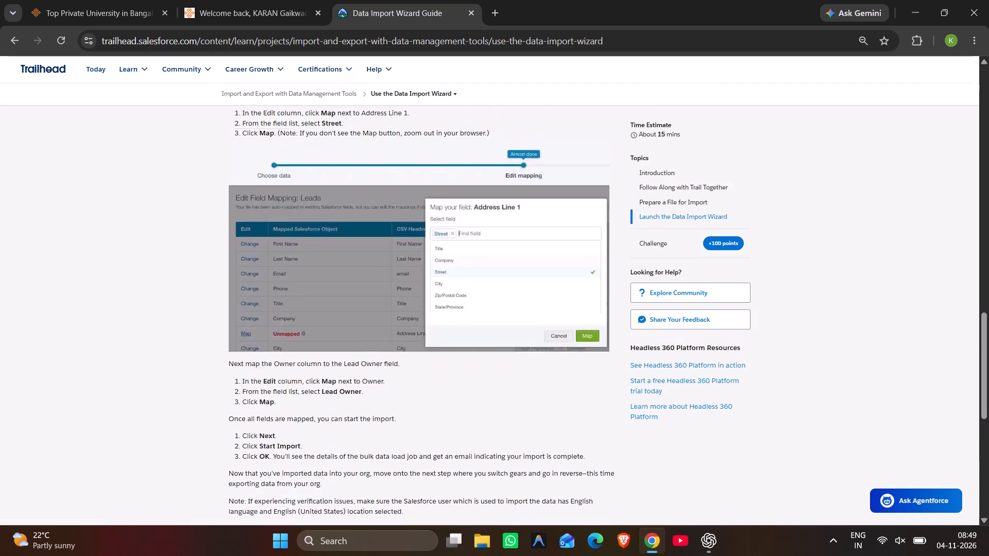
Review the unit's field mapping instructions, Verify Step section, Data Import Wizard launch steps and Prepare a File for Import instructions.
scroll(451, 272, up, 3)
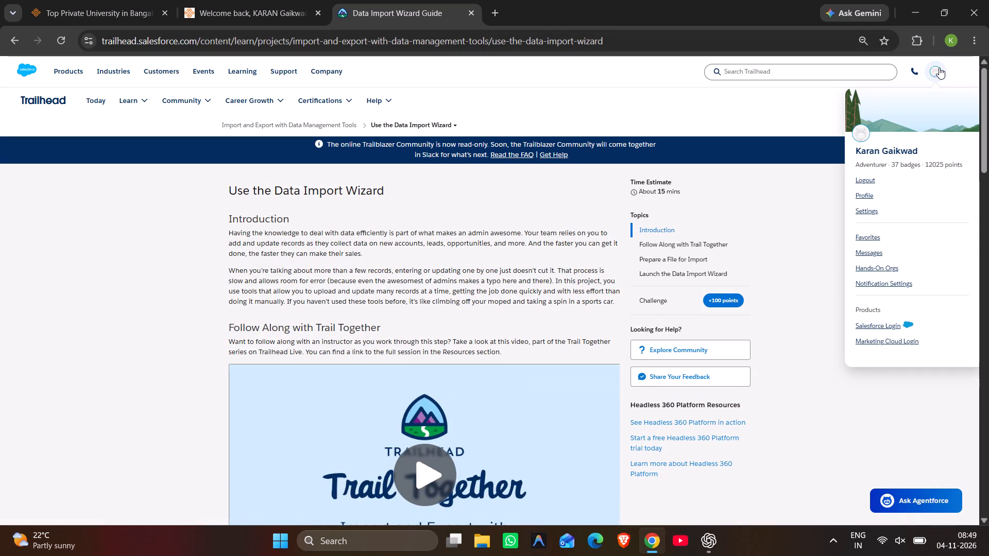
scroll(456, 433, down, 6)
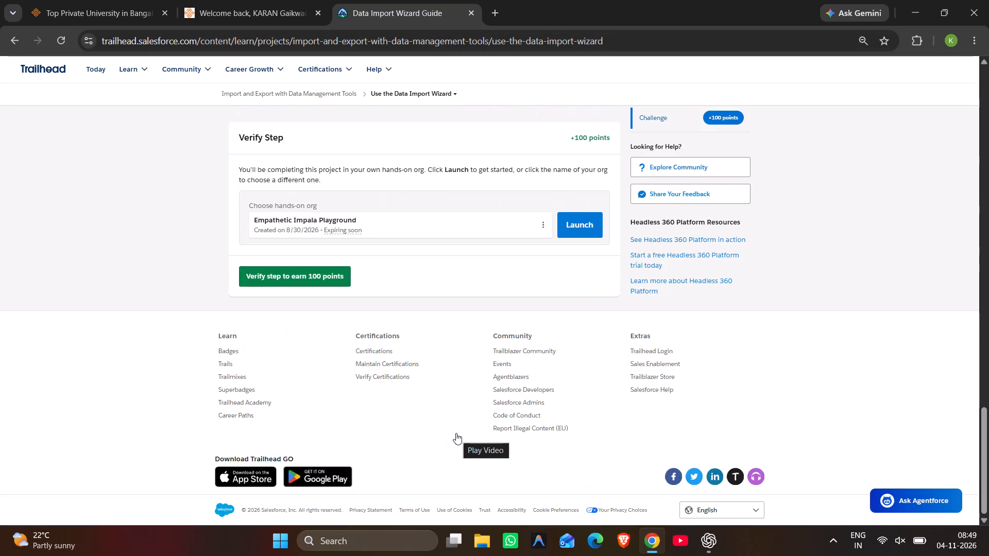
scroll(456, 433, down, 3)
scroll(456, 433, up, 1)
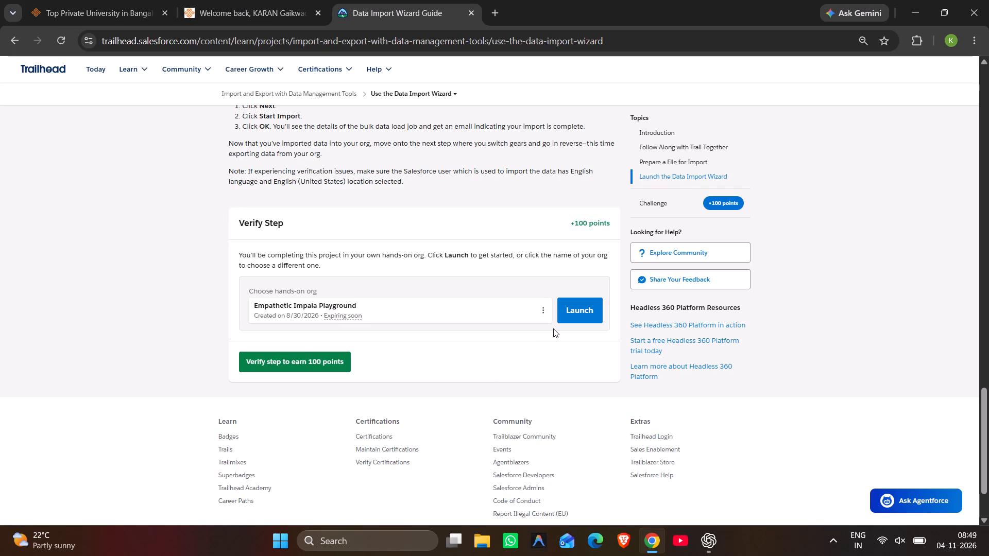
scroll(553, 328, up, 3)
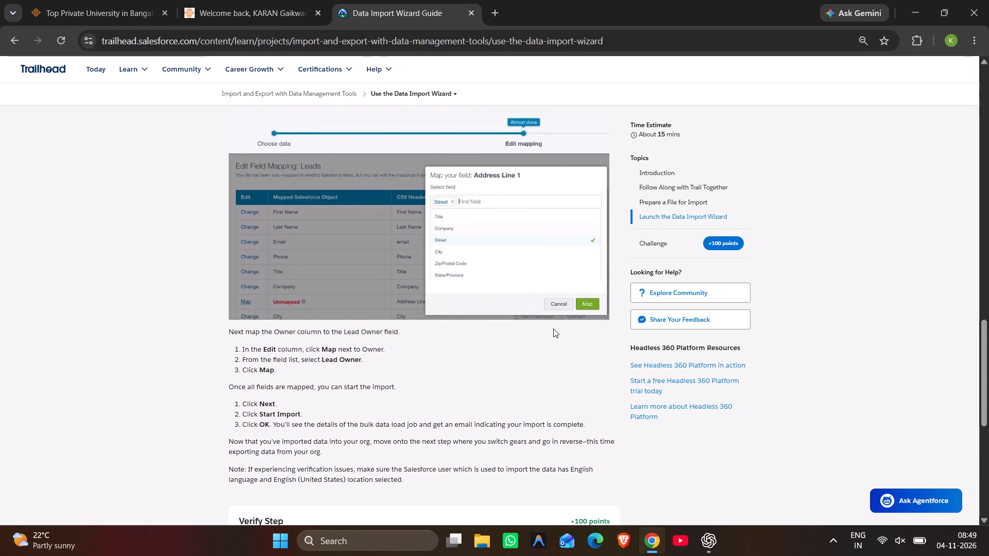
scroll(553, 328, down, 2)
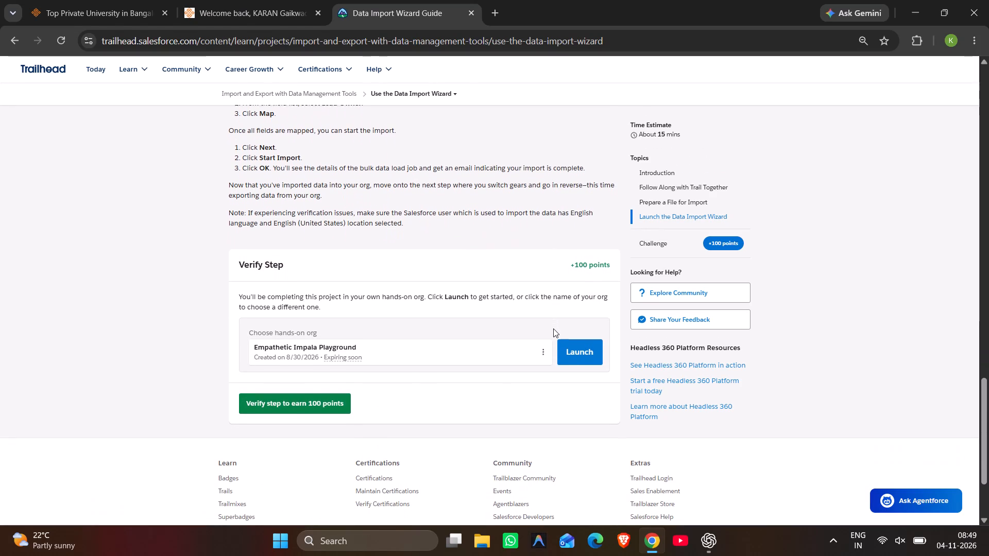
scroll(553, 328, up, 5)
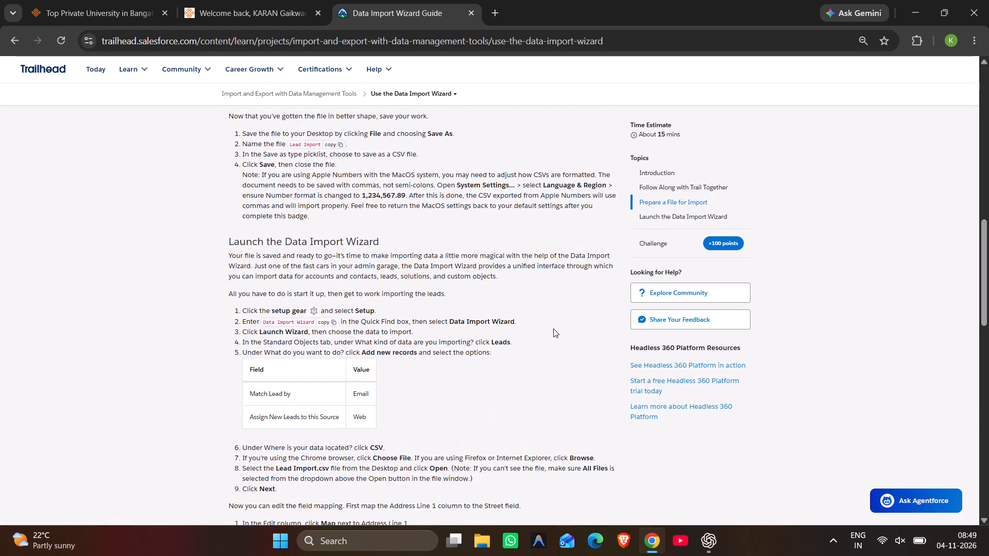
scroll(553, 328, up, 3)
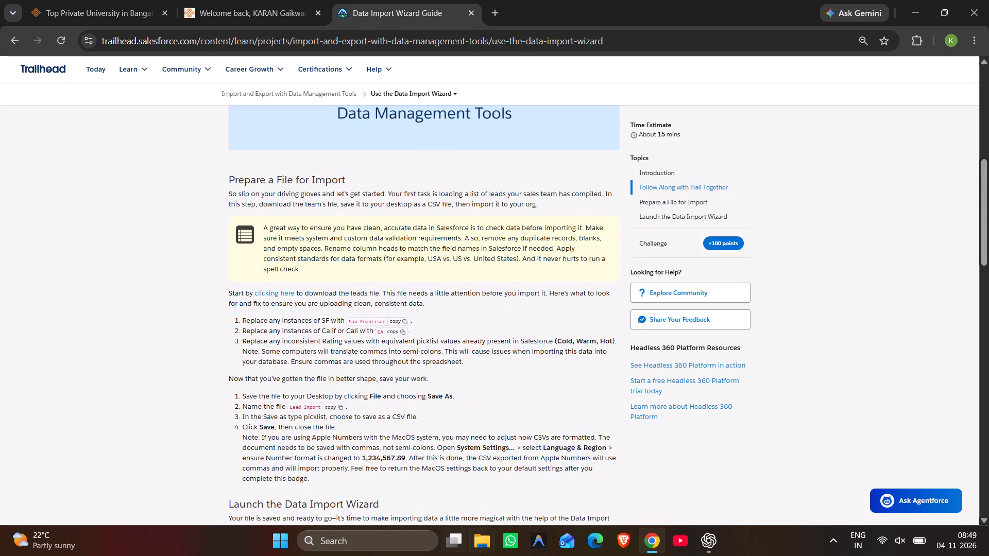
Switch to WhatsApp.
click(506, 545)
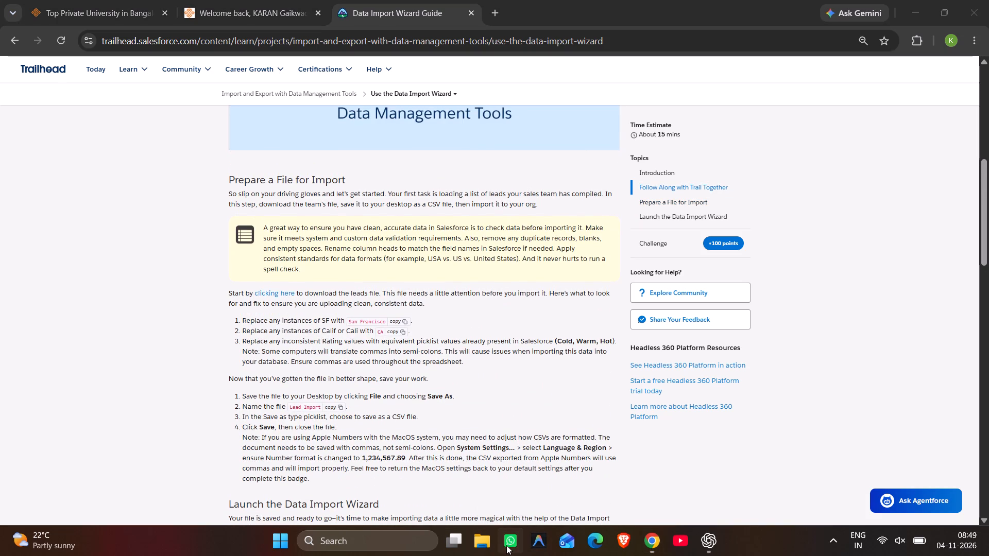
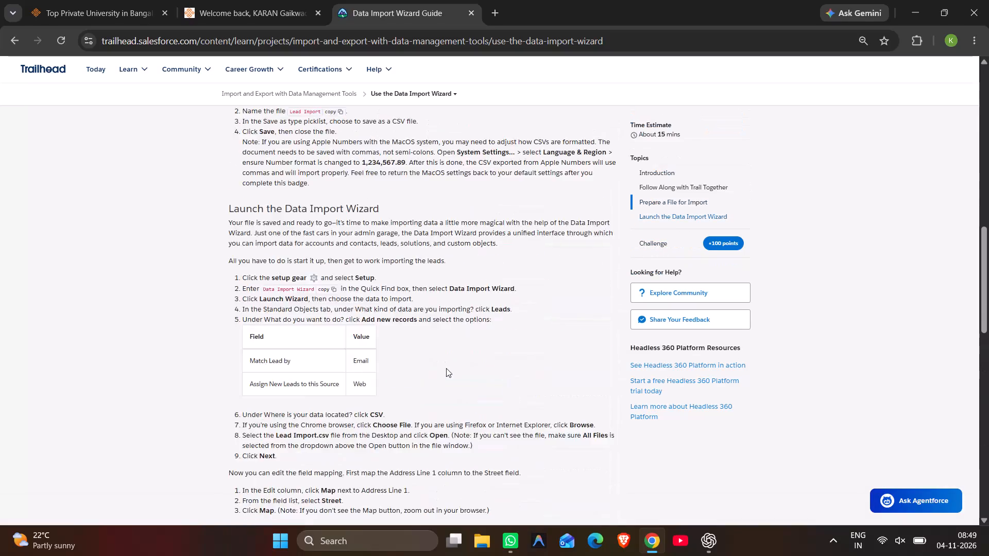
Launch the Empathetic Impala Playground hands-on org from the Verify Step section of the Data Import Wizard unit.
scroll(446, 368, up, 3)
scroll(446, 368, down, 6)
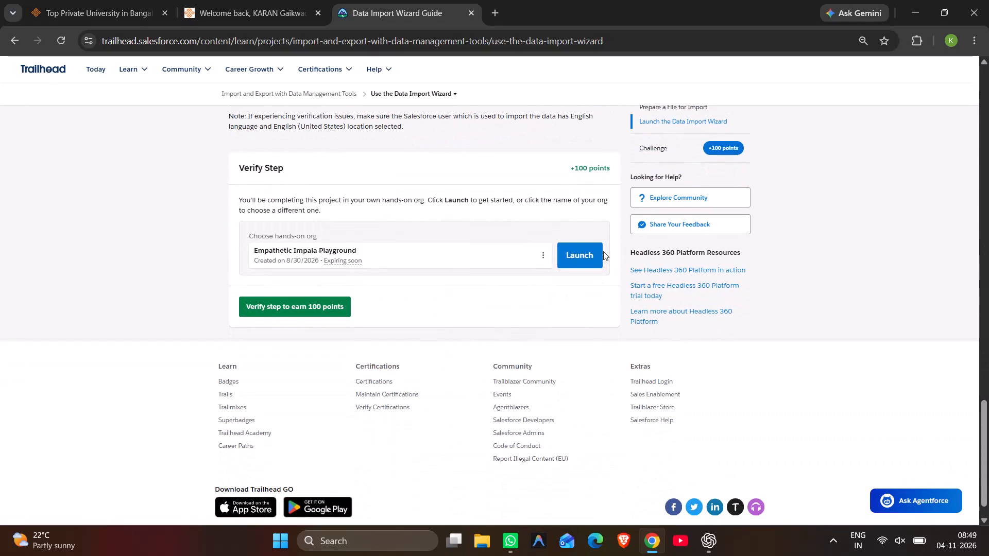
click(595, 252)
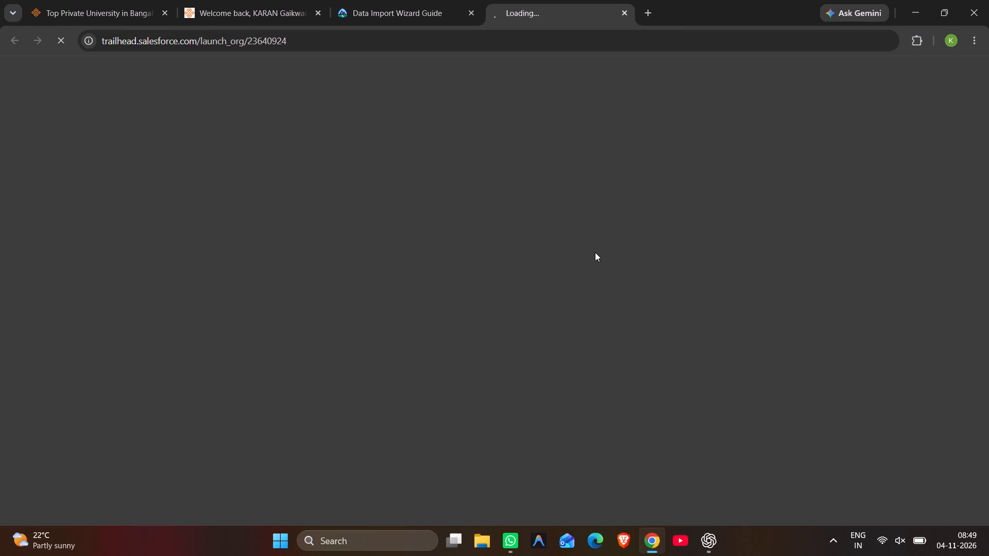
Move the Data Import Wizard Guide page out into its own browser window, separate from the loading playground.
drag(414, 12, 450, 75)
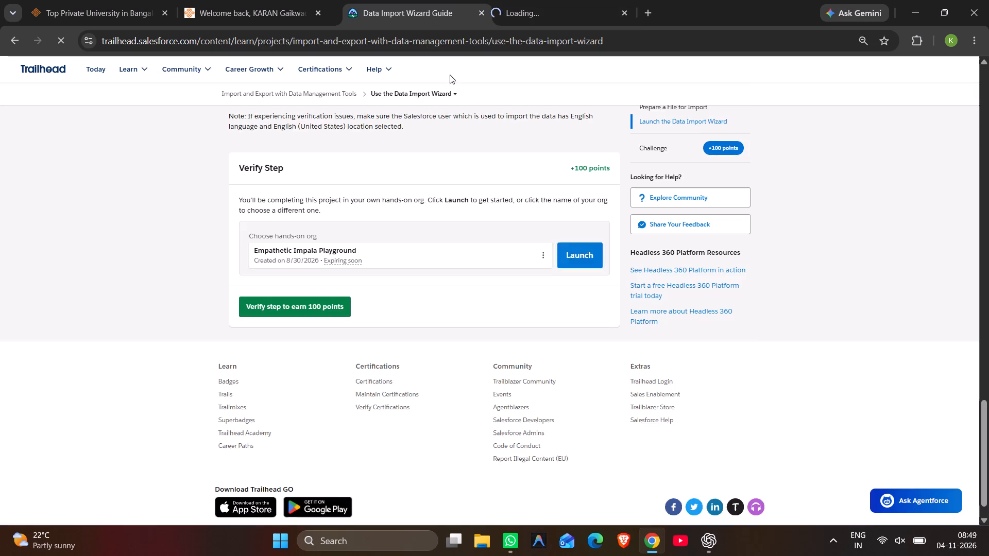
drag(450, 75, 619, 76)
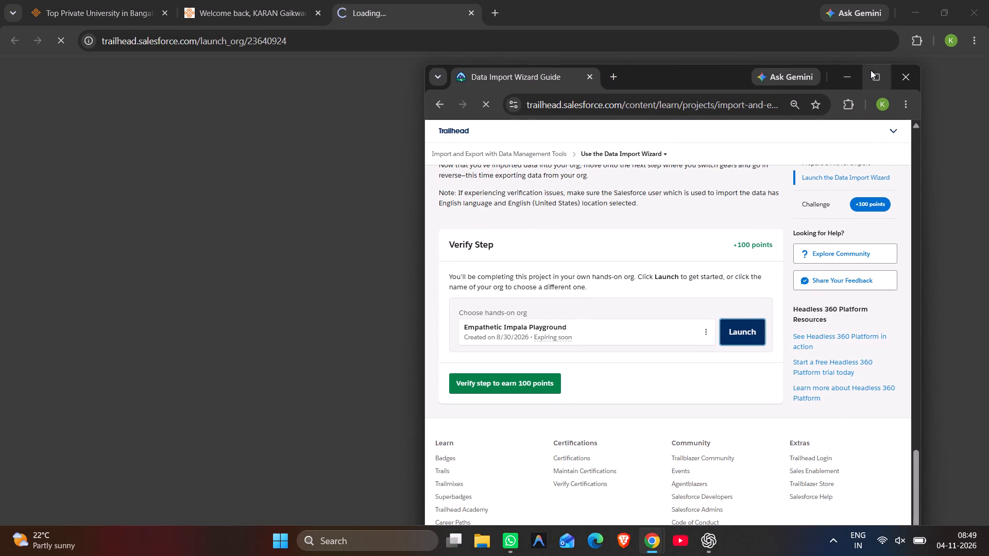
Snap the Data Import Wizard guide window to the left half of the desktop, leaving room for the launching playground beside it.
click(816, 94)
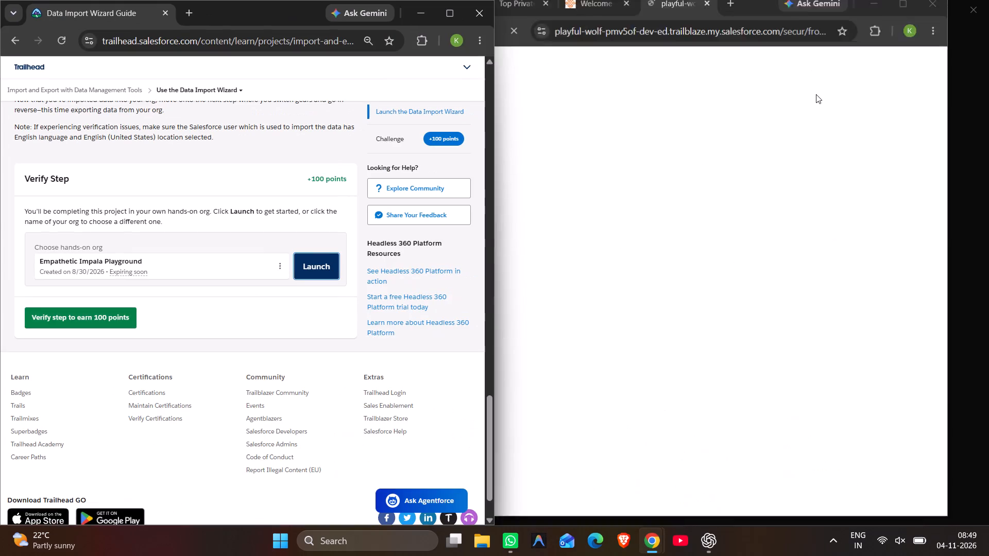
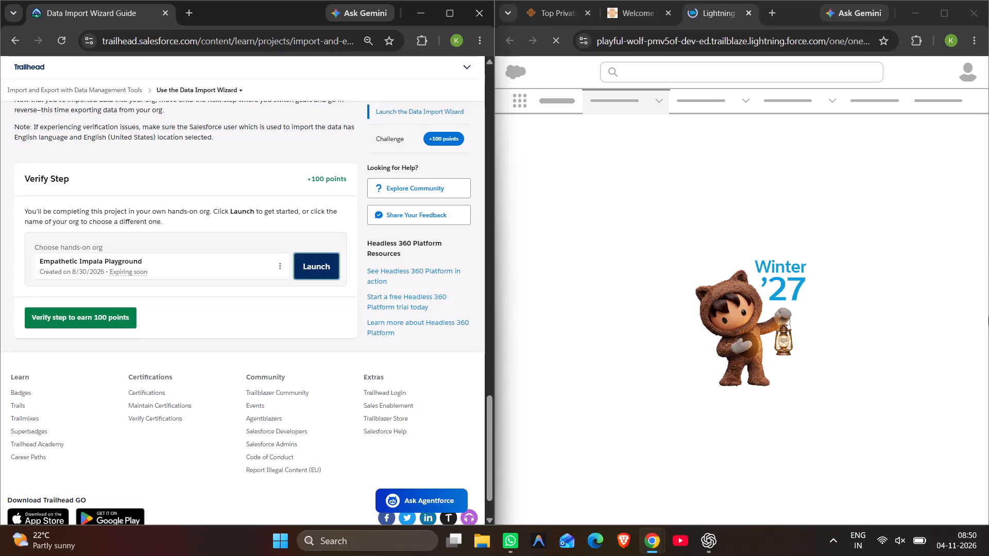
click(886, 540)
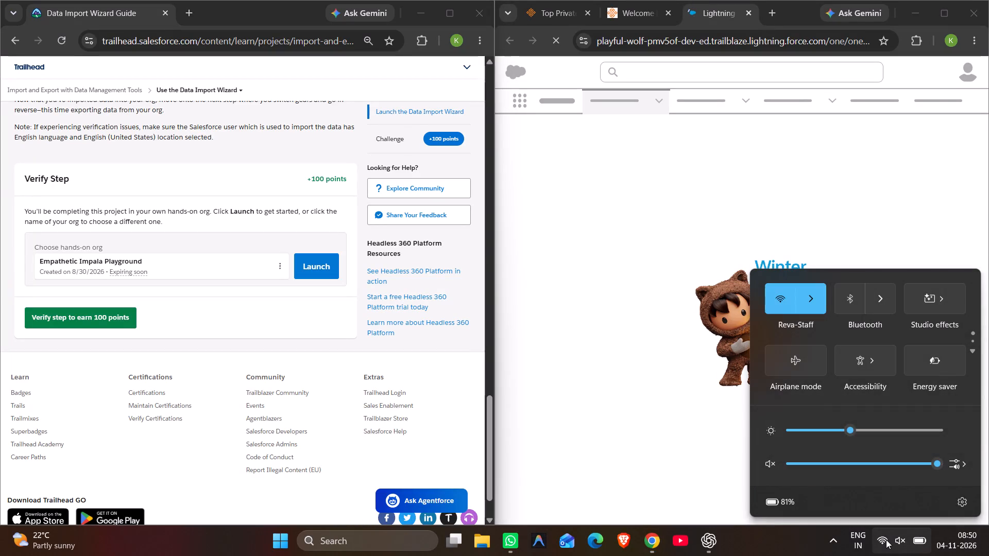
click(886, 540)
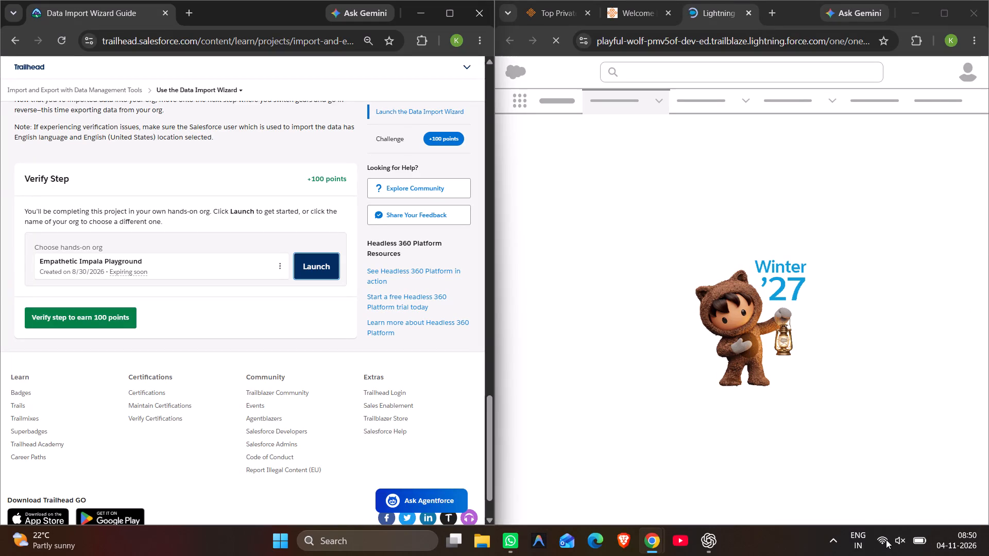
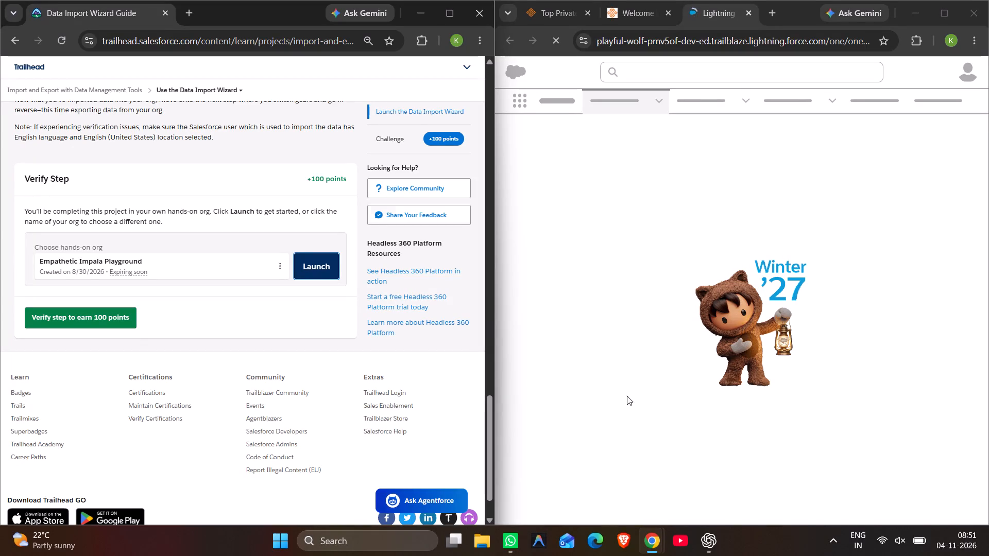
Open the LeetCode submissions page for Running Sum of 1d Array in a new browser tab.
click(196, 14)
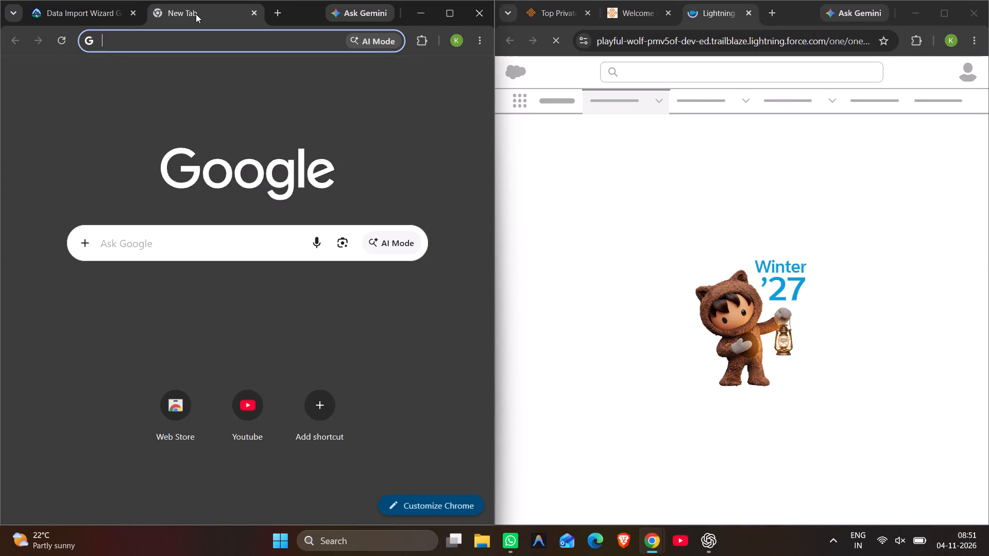
text(le)
text(etcode)
key(Return)
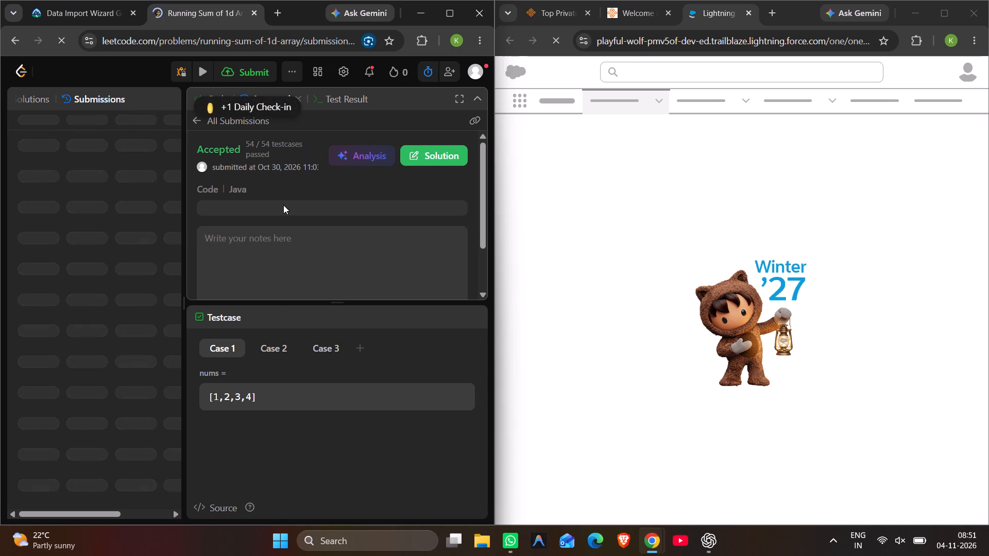
Look over the Running Sum of 1d Array submission's runtime and memory details, and open the LeetCode problem list.
scroll(328, 229, up, 4)
scroll(328, 229, down, 3)
scroll(328, 229, up, 1)
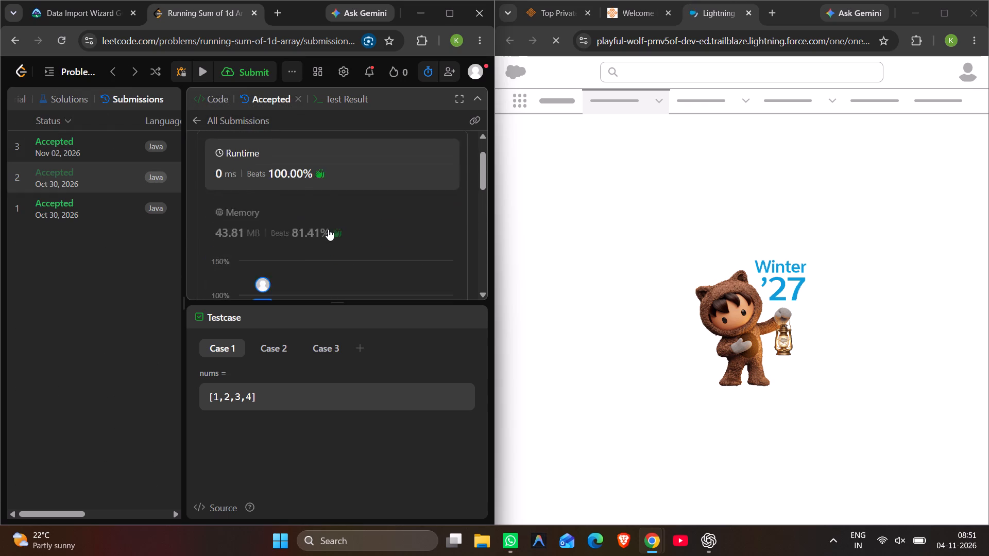
scroll(328, 229, down, 2)
scroll(328, 229, up, 3)
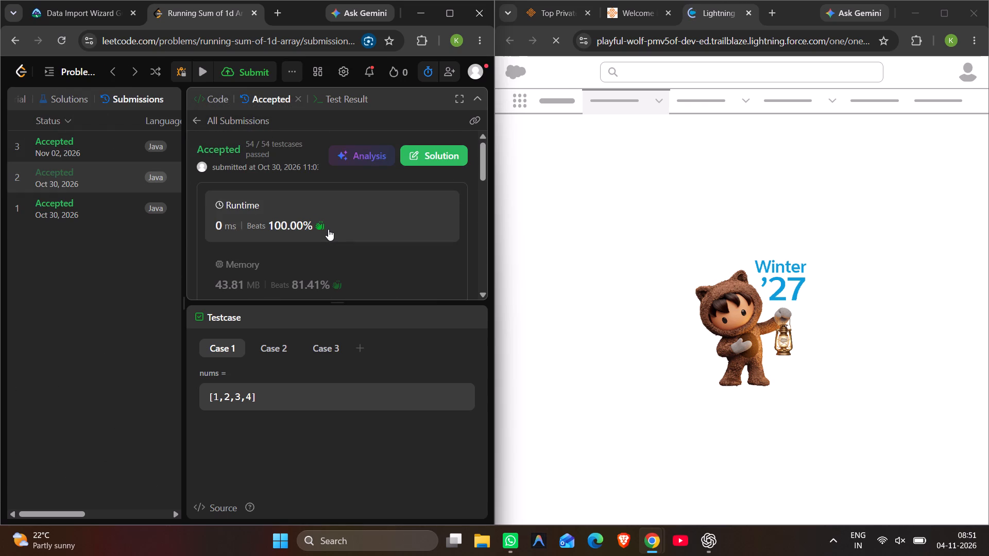
scroll(287, 215, left, 1)
click(79, 71)
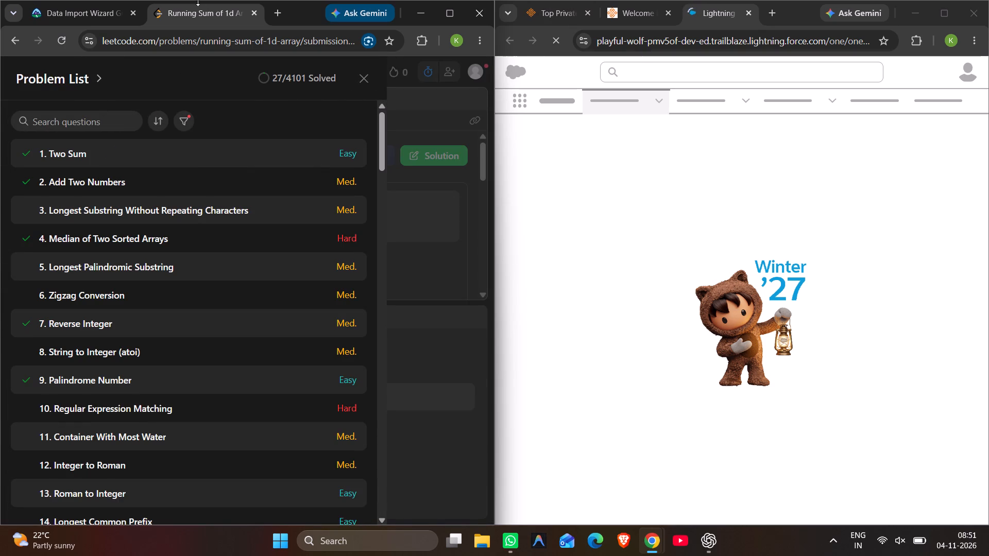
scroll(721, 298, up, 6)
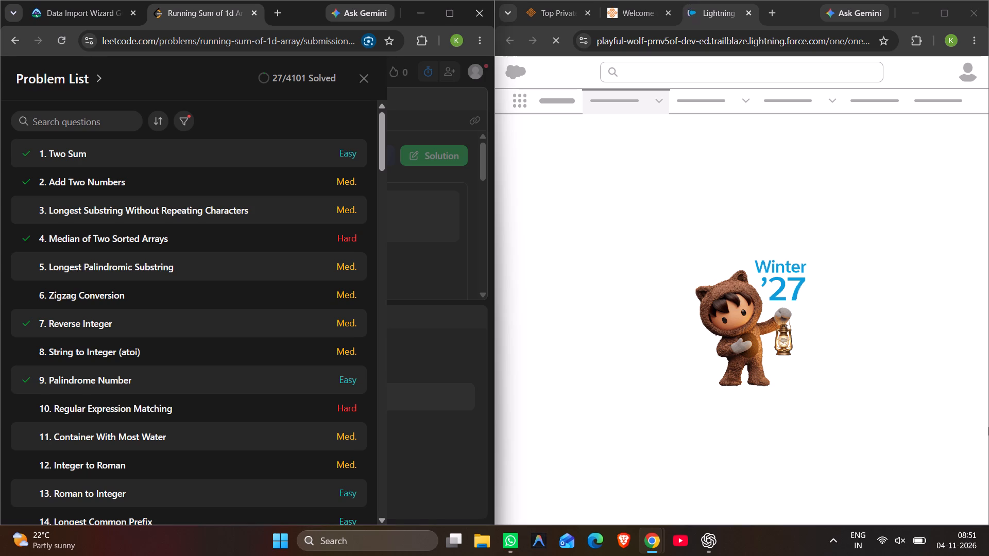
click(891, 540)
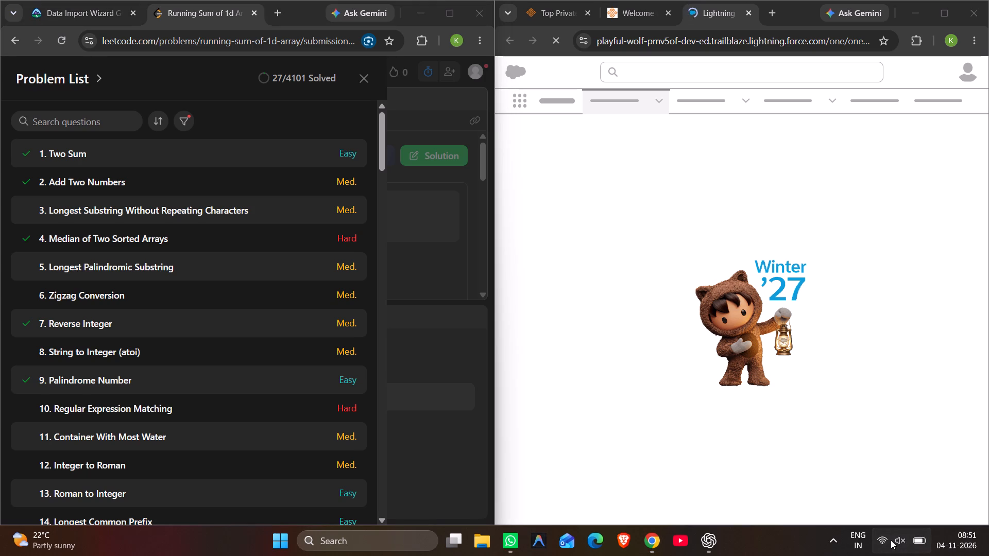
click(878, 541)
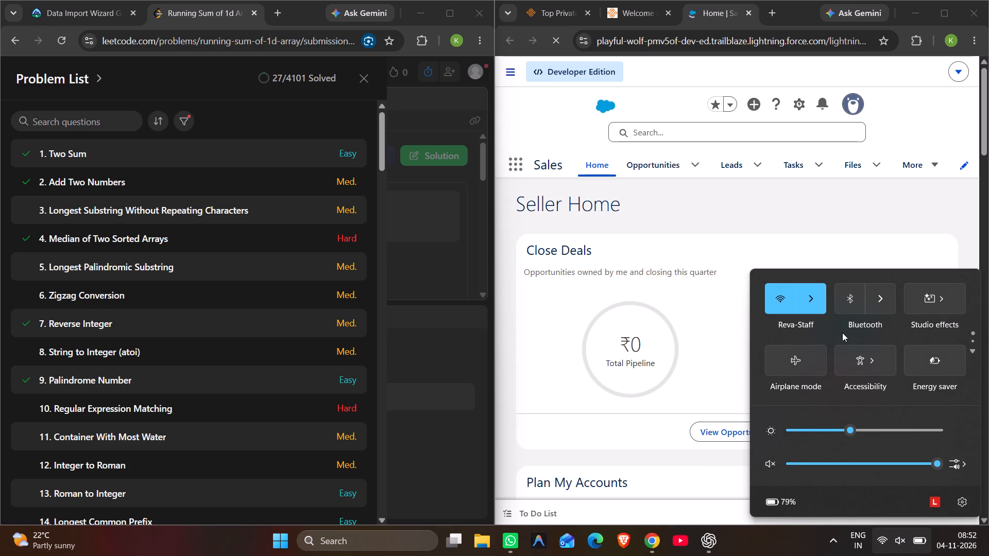
Return to the Data Import Wizard guide and review the Prepare a File for Import instructions for cleaning and saving the leads file.
click(68, 7)
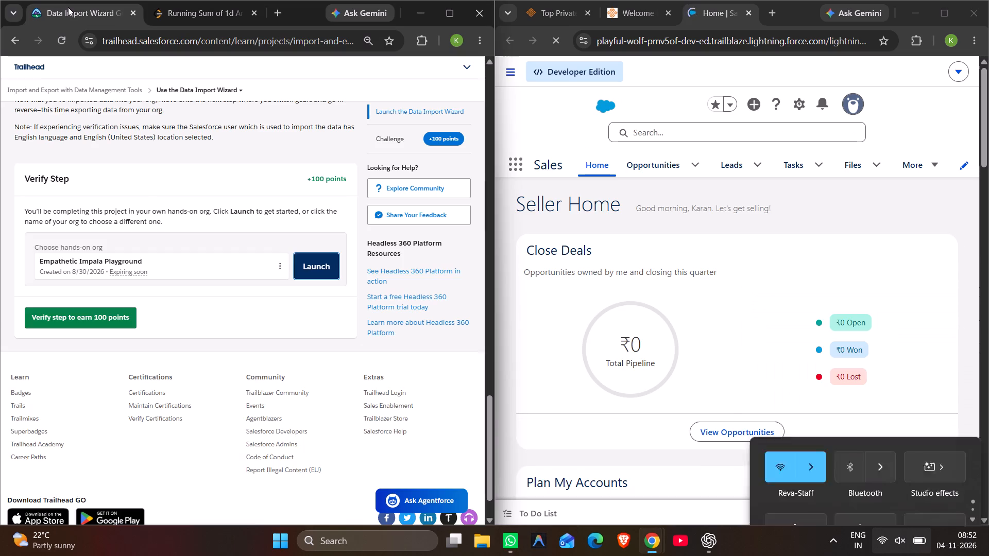
scroll(129, 215, up, 6)
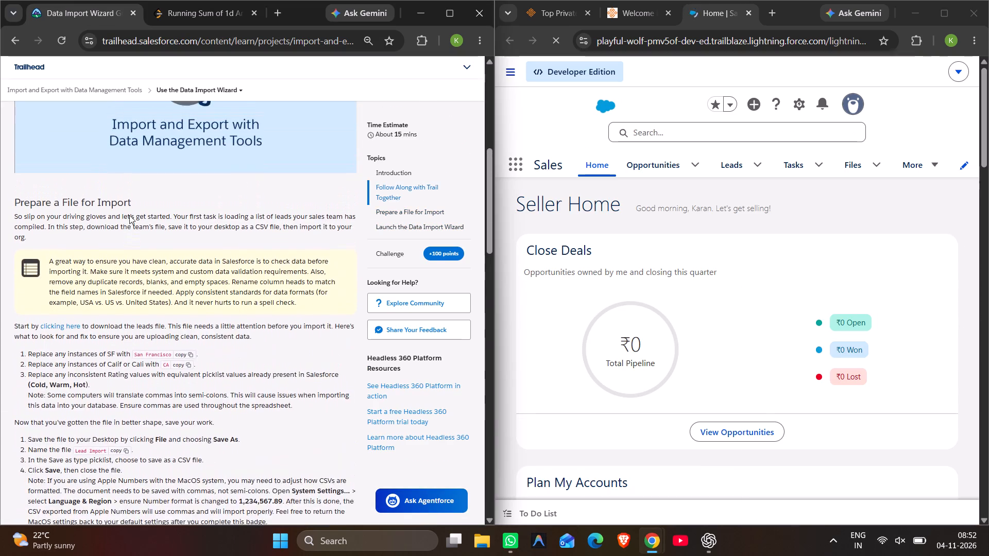
scroll(129, 215, down, 1)
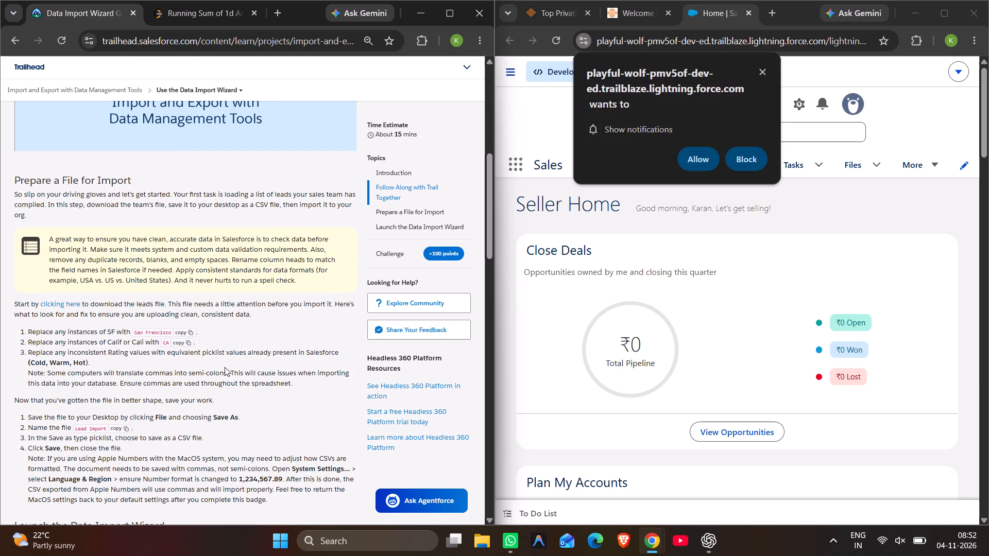
scroll(238, 360, down, 1)
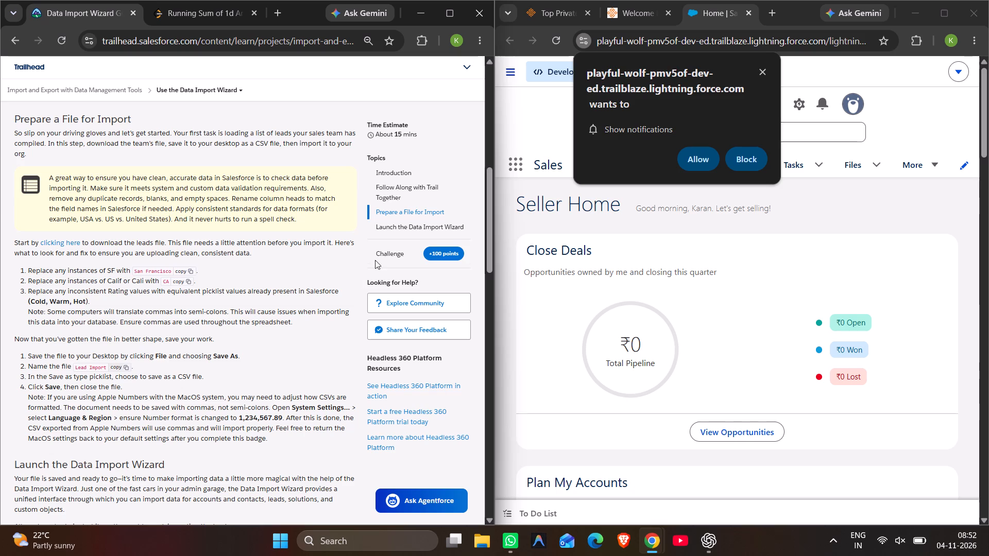
Dismiss the Salesforce playground's notification permission request without allowing or blocking it.
click(765, 73)
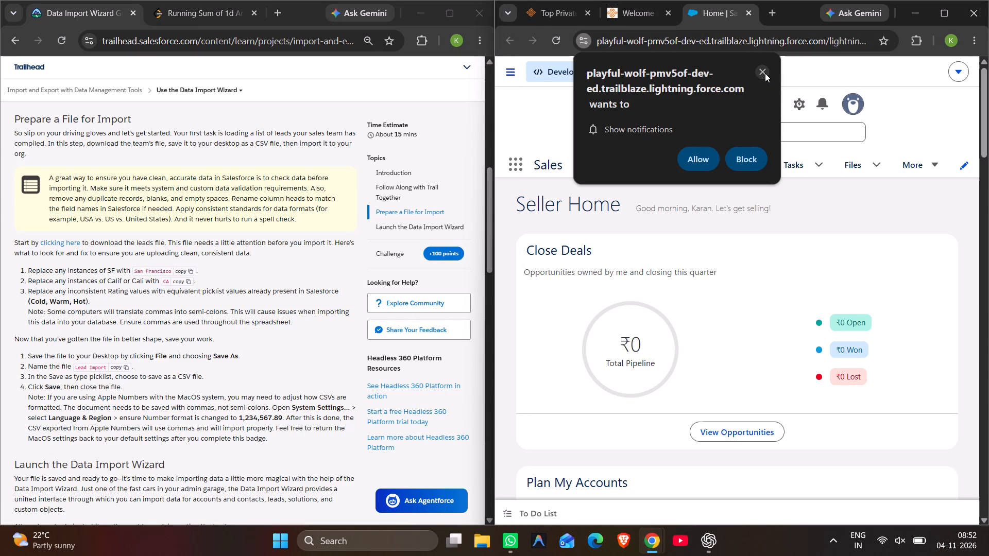
click(763, 70)
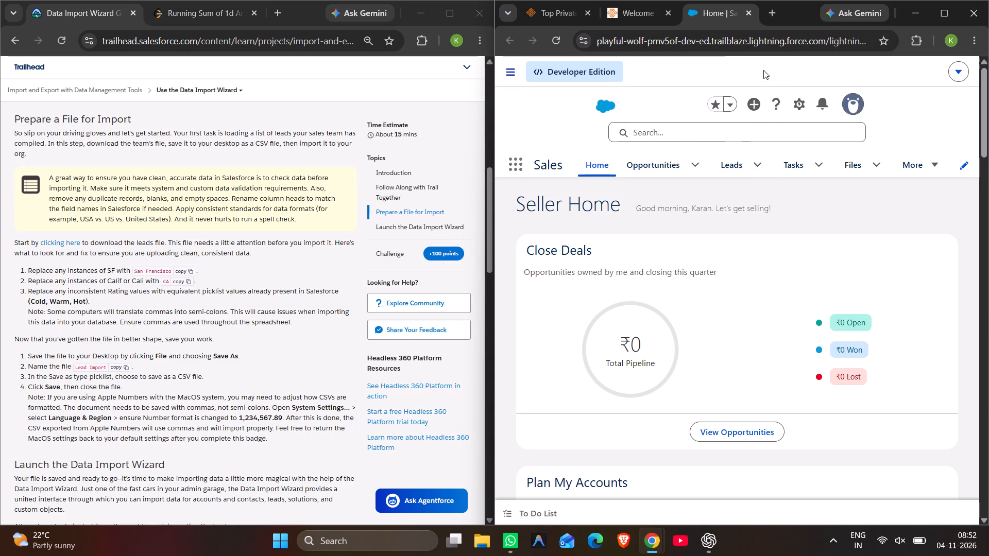
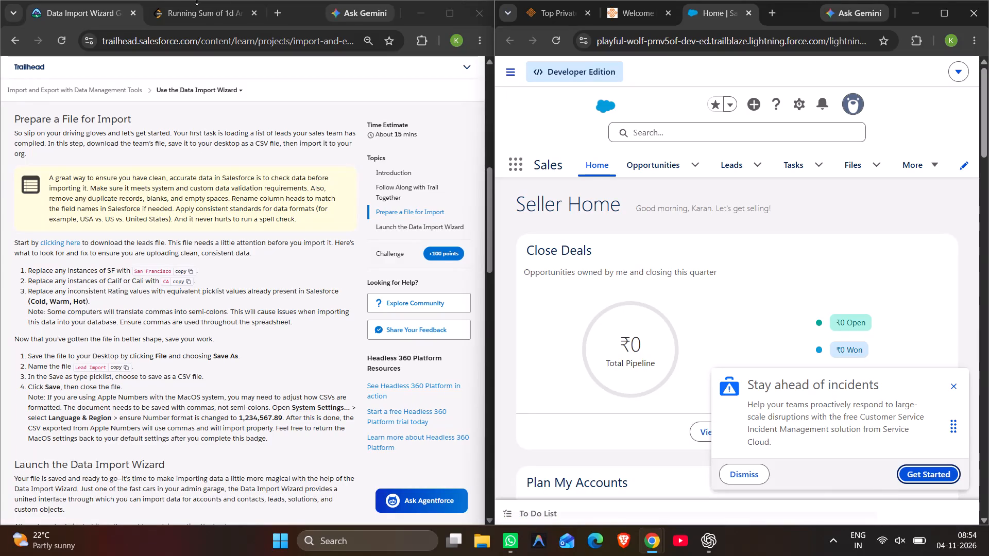
Search the LeetCode problem list for 682 and open the Baseball Game problem.
click(206, 6)
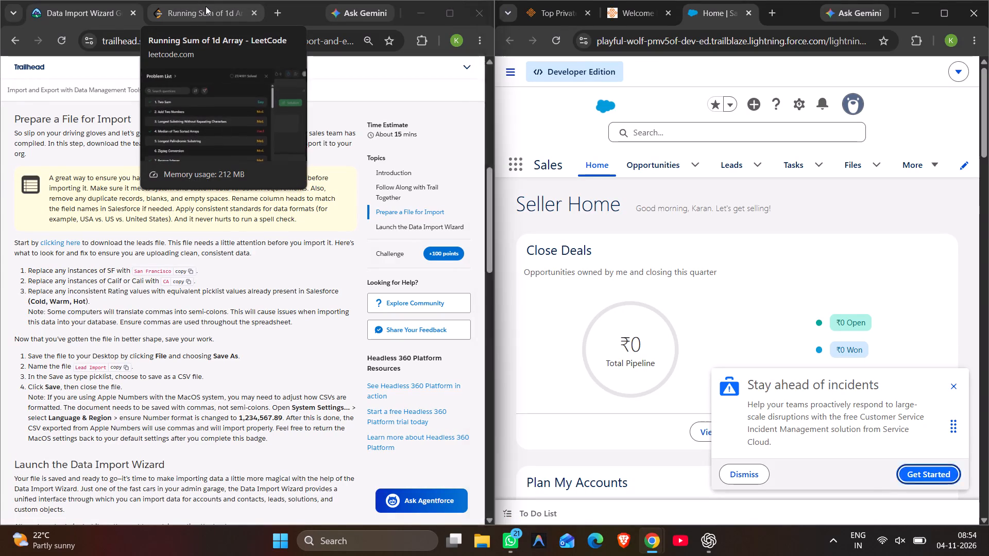
click(82, 115)
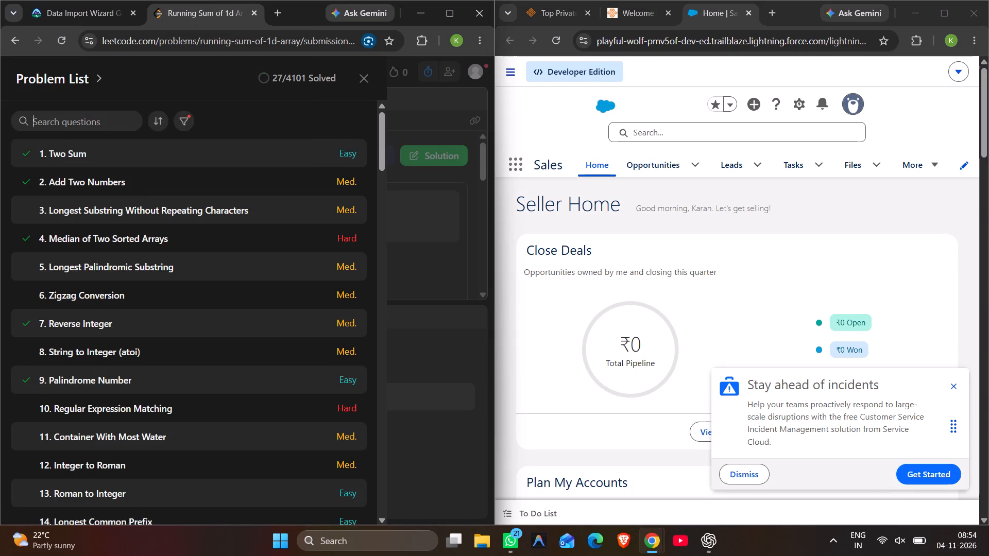
text(682)
key(Return)
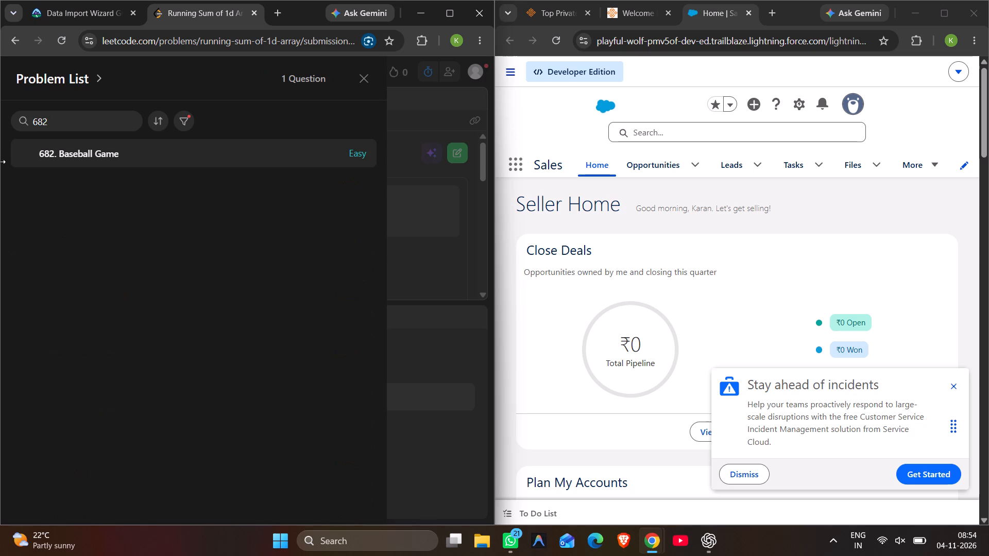
click(75, 158)
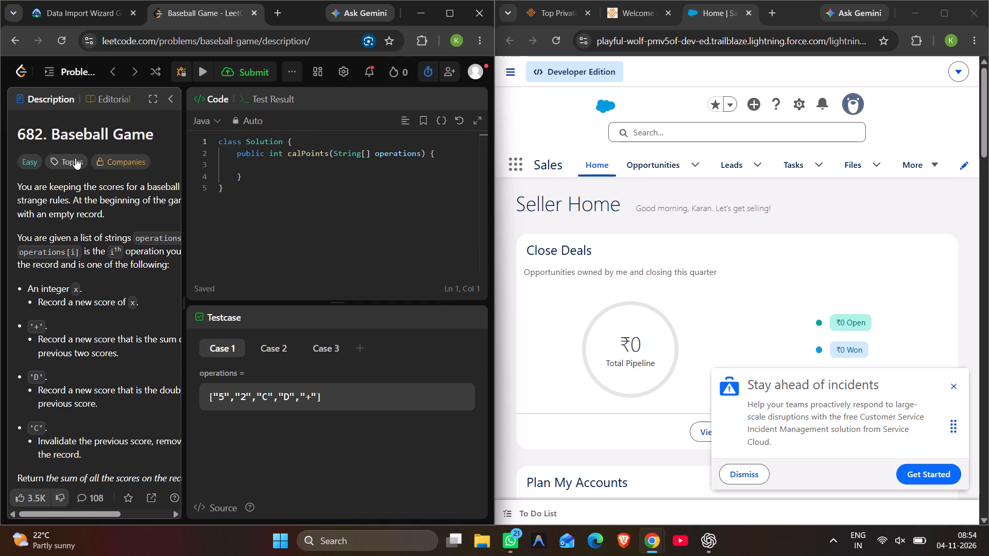
Return to the Prepare a File for Import instructions in the Trailhead Data Import Wizard guide.
click(69, 12)
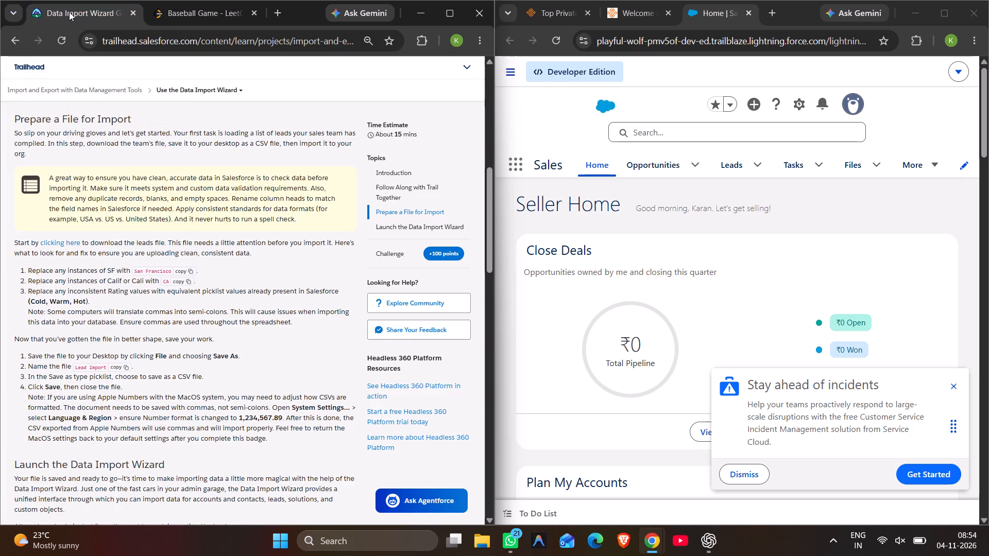
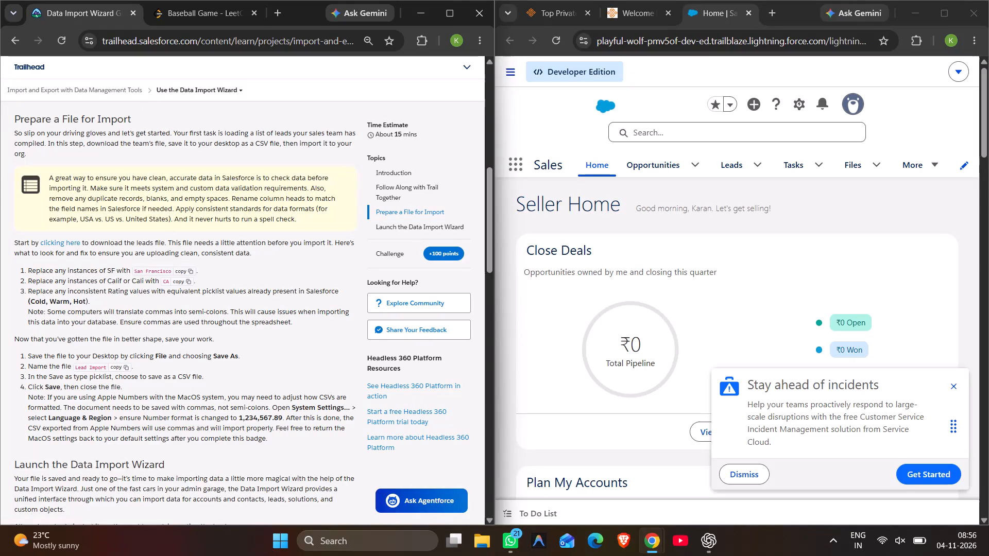
Following the Launch the Data Import Wizard instructions, open Setup for the Salesforce developer org.
scroll(178, 331, down, 2)
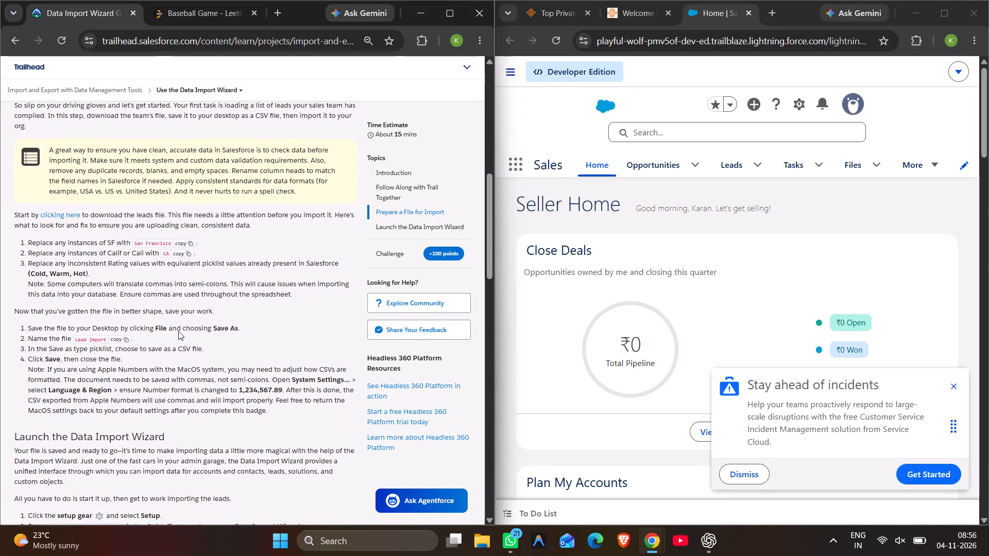
scroll(178, 331, down, 2)
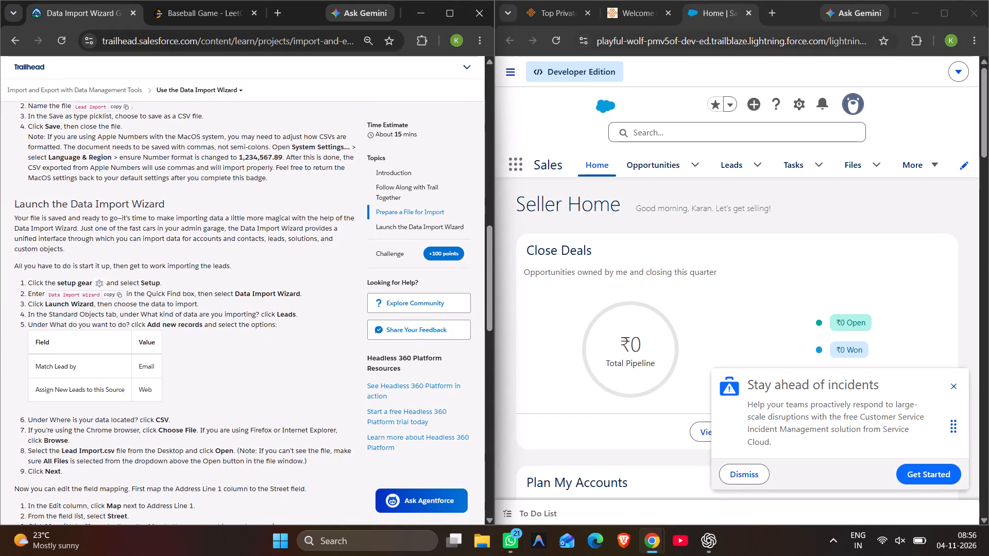
click(797, 106)
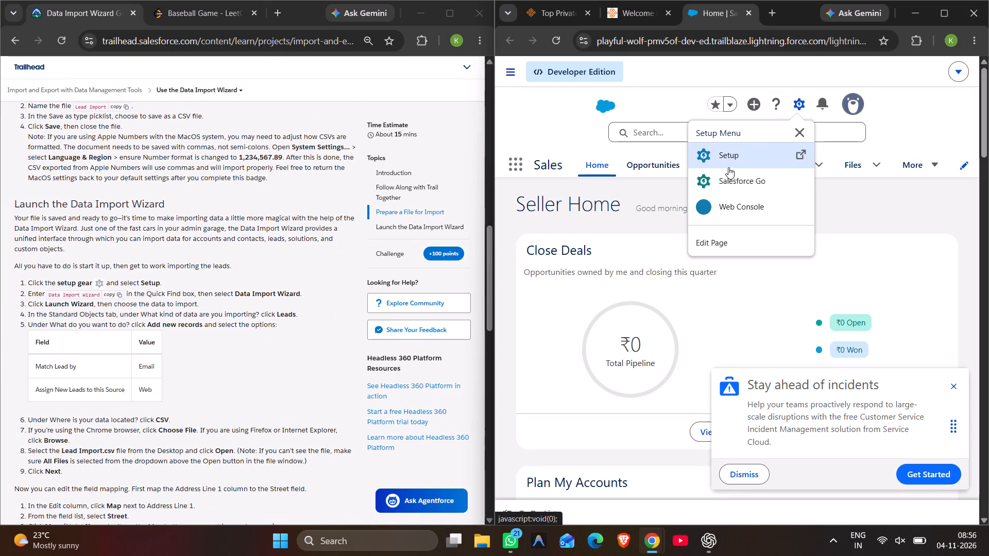
click(726, 157)
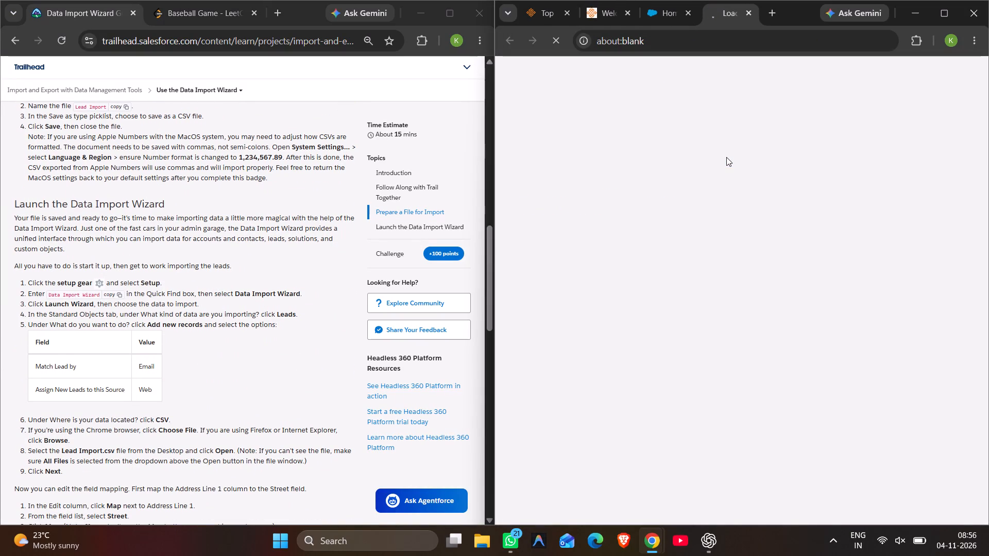
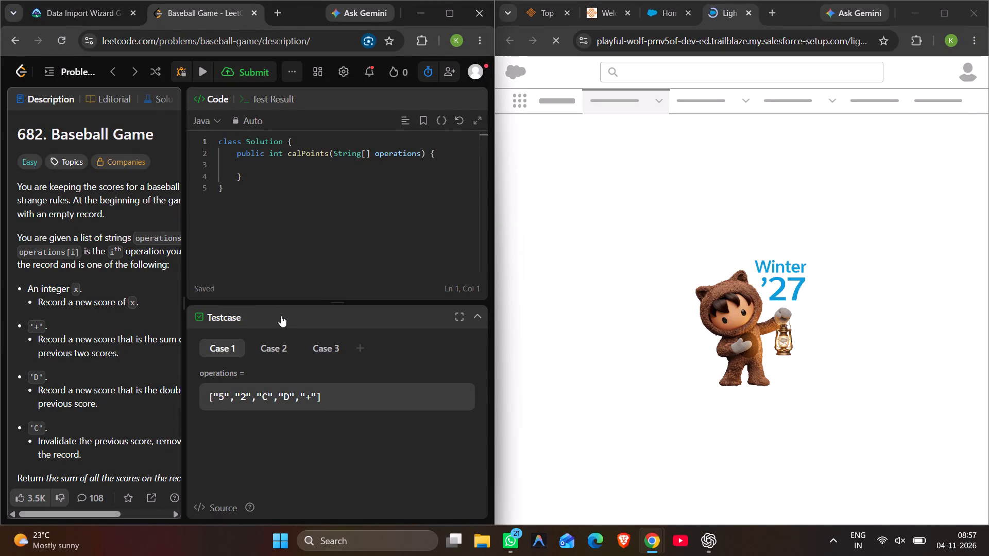
Find Data Import Wizard in the Salesforce Setup navigation and open its page under Integrations.
scroll(281, 316, down, 1)
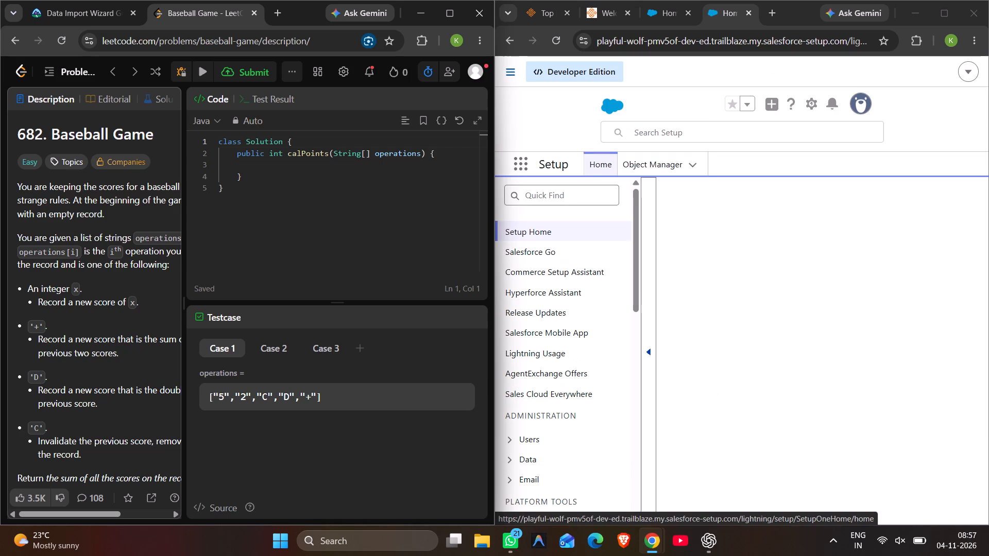
click(545, 189)
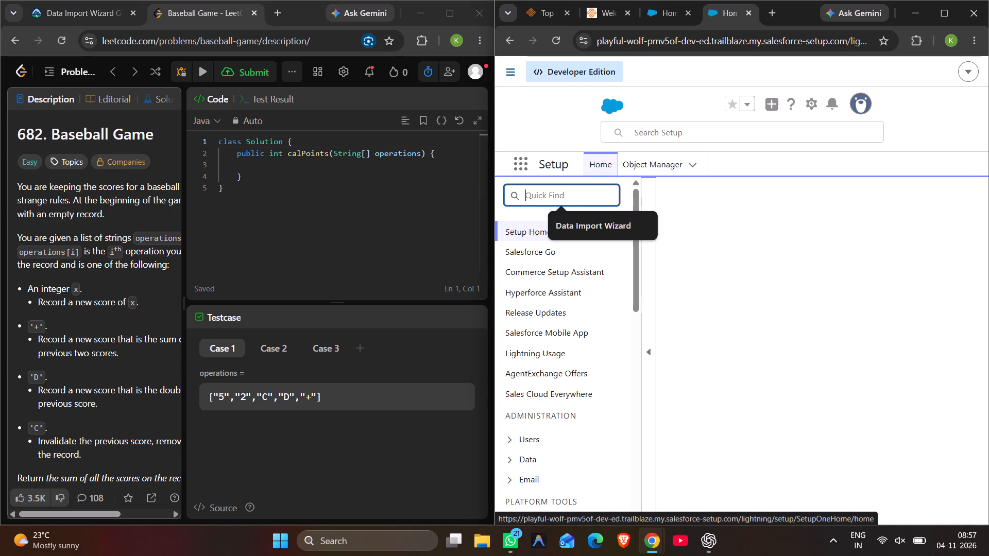
text(data)
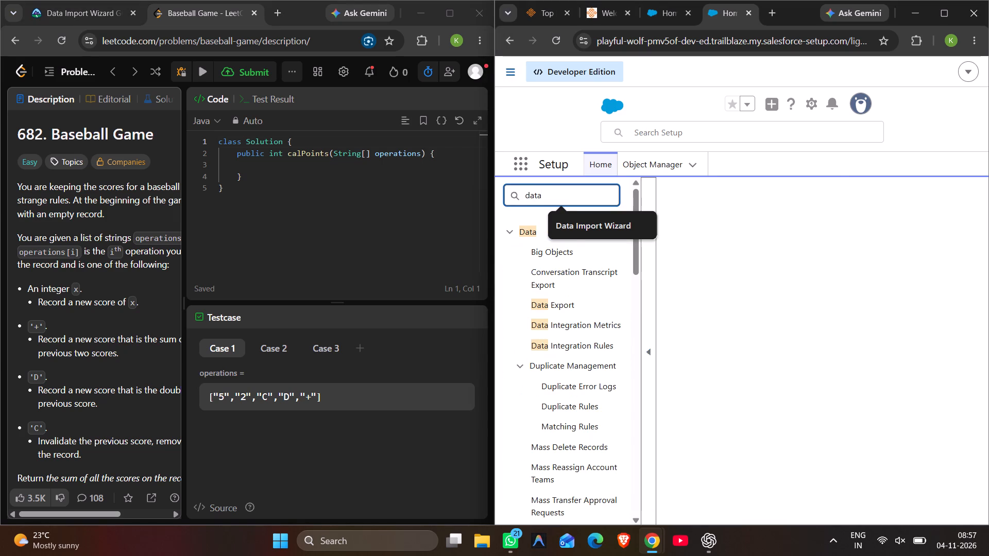
click(576, 227)
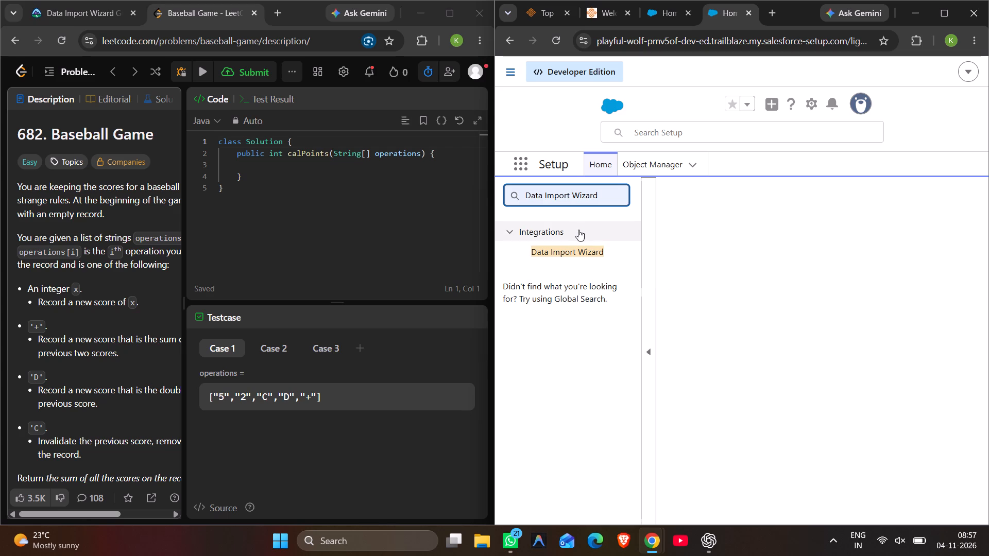
click(572, 250)
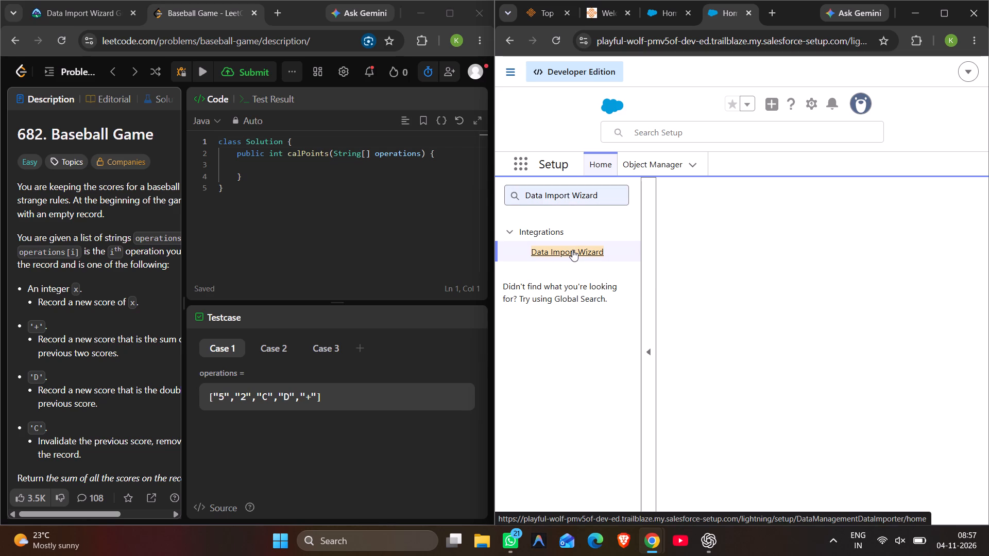
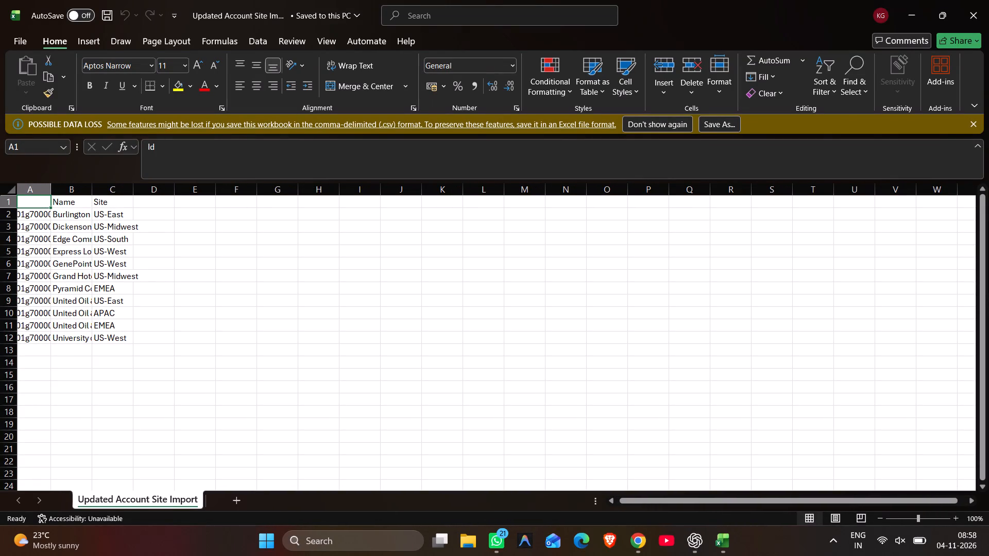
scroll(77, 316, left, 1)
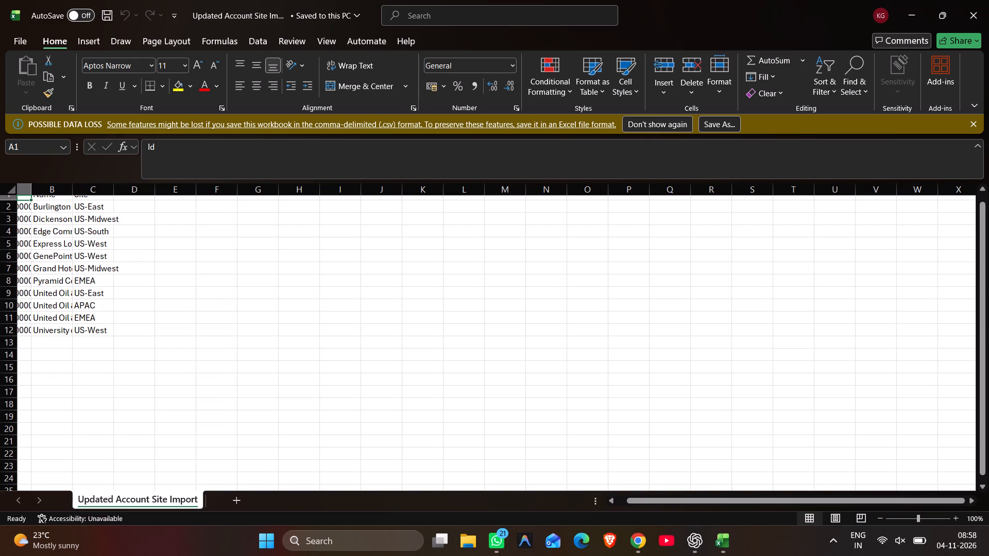
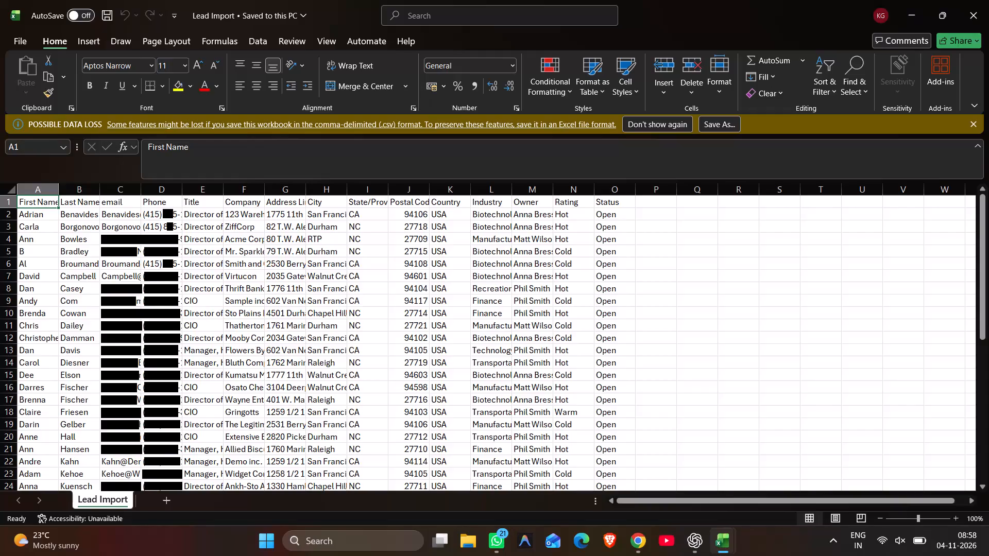
Look through the lead records in the Lead Import workbook, from the header row to the last entry.
scroll(514, 321, down, 10)
scroll(514, 321, up, 10)
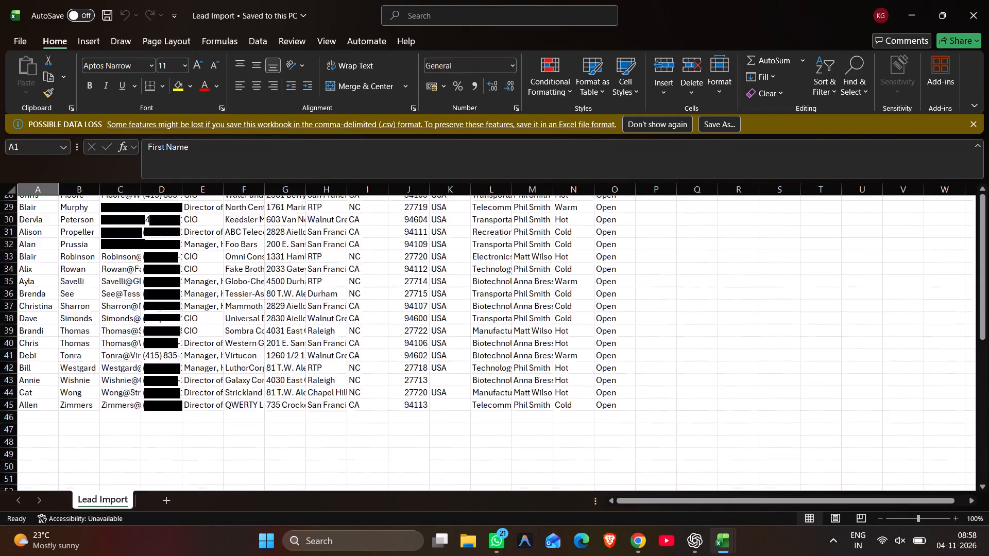
scroll(514, 321, up, 2)
scroll(514, 321, down, 1)
scroll(514, 321, up, 2)
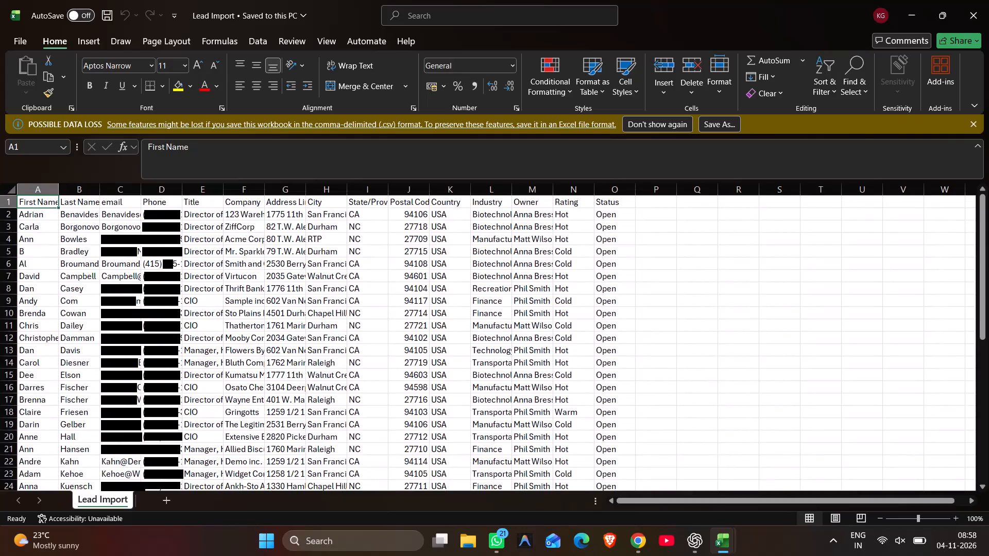
Switch to Chrome and check the instructions in the Trailhead Data Import Wizard guide.
key(alt+Tab)
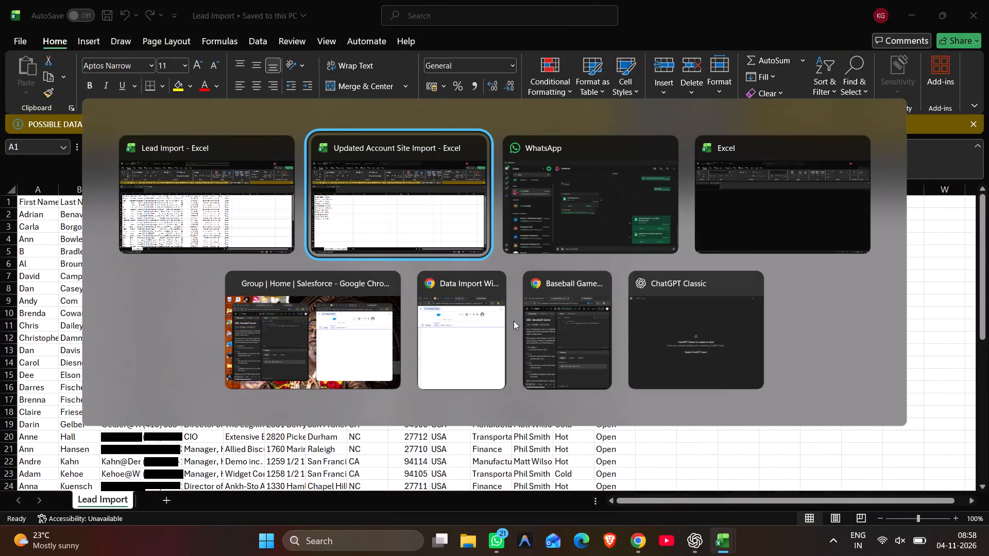
key(alt+Tab)
key(alt+Tab)
key(alt+Tab)
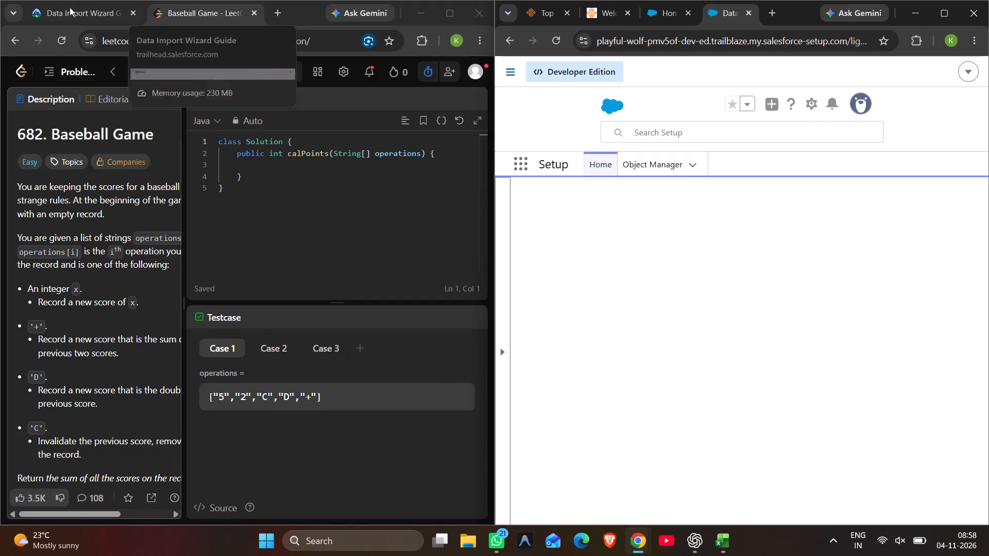
click(70, 7)
scroll(137, 233, up, 5)
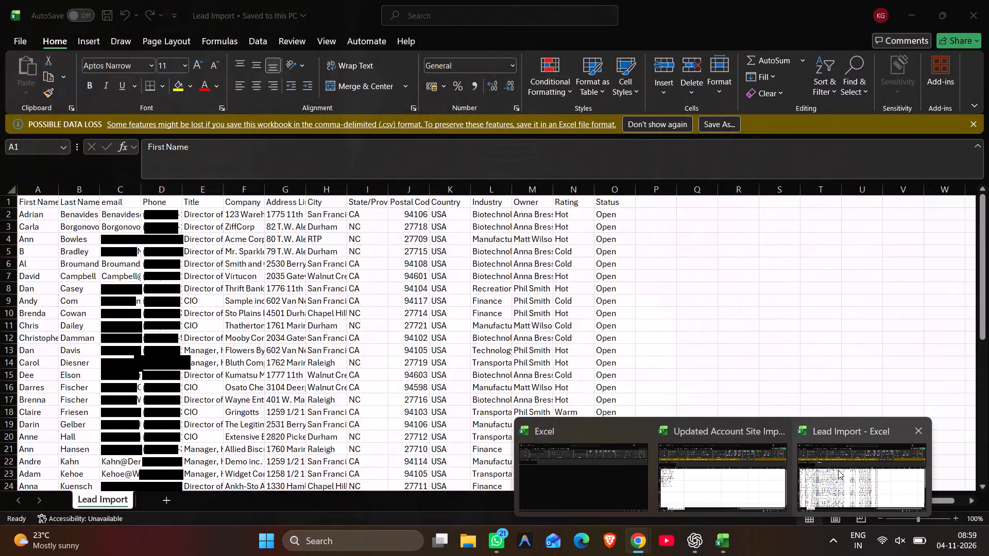
Switch back to the Lead Import workbook in Excel.
click(838, 470)
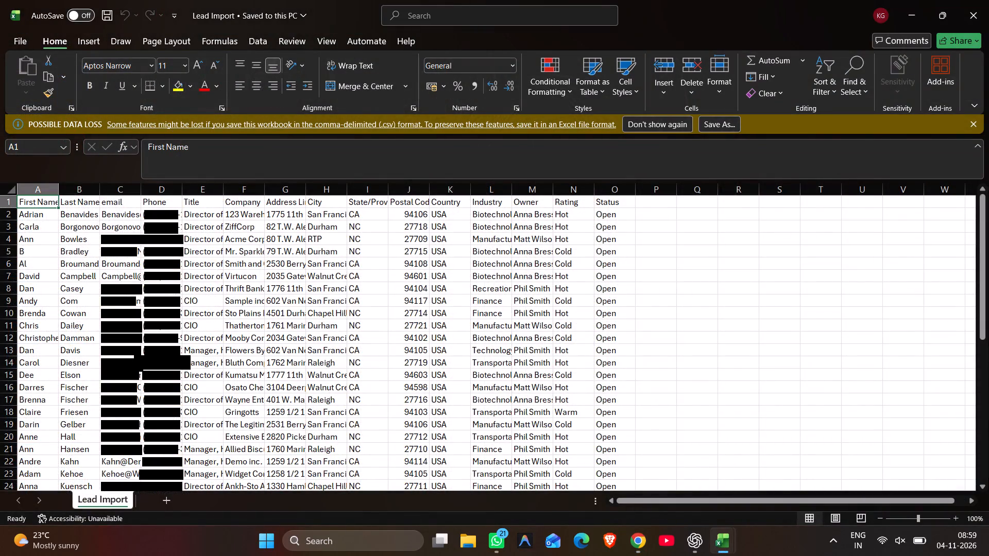
Review all the lead records in the Lead Import sheet, from the header row to the last row.
scroll(277, 389, down, 1)
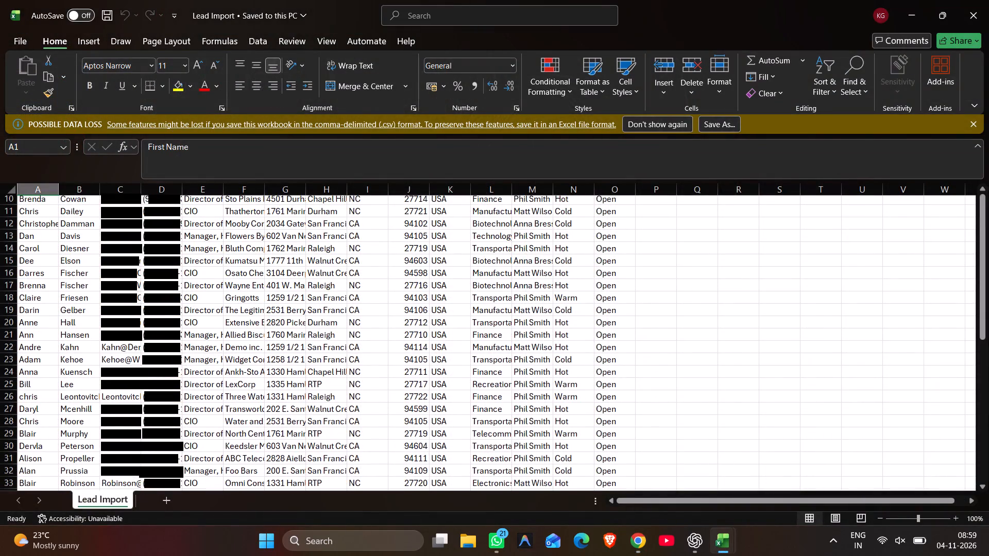
scroll(277, 389, down, 2)
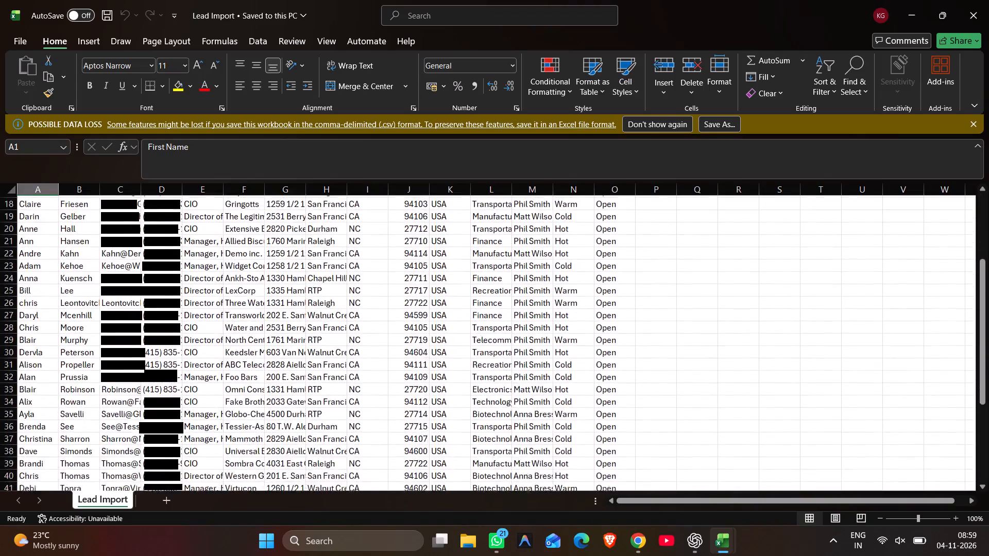
scroll(277, 389, down, 1)
scroll(277, 389, up, 3)
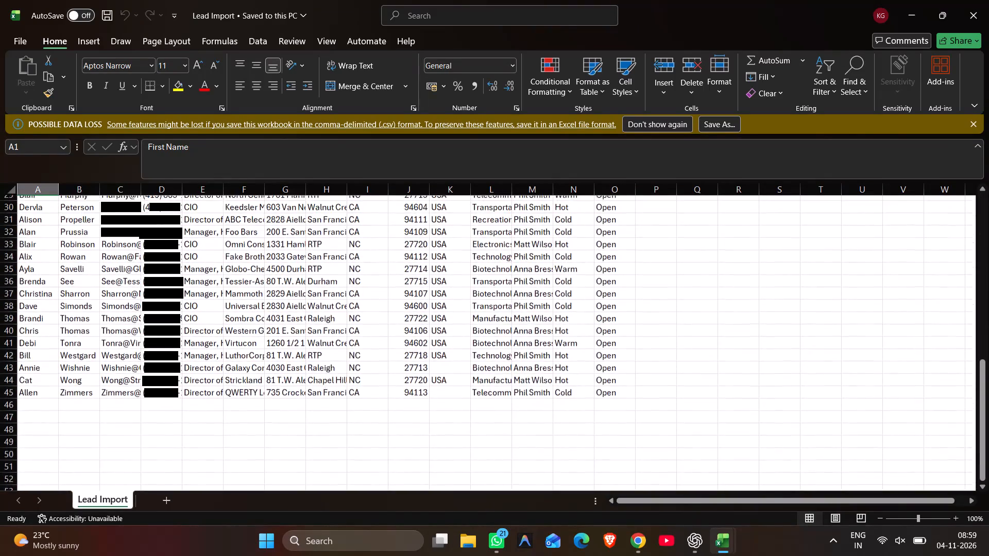
scroll(277, 389, up, 3)
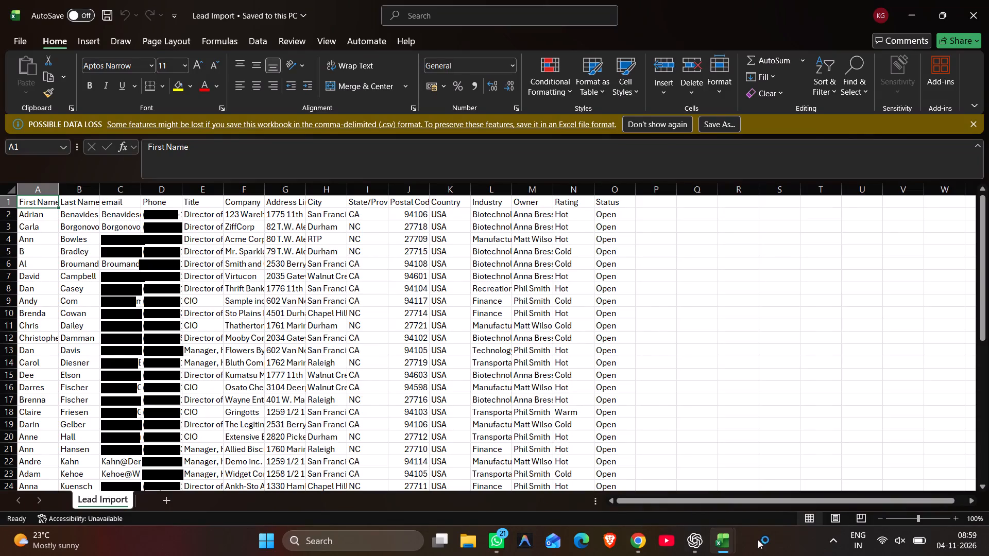
Close the open Excel windows, including the Updated Account Site Import and Lead Import workbooks.
click(780, 433)
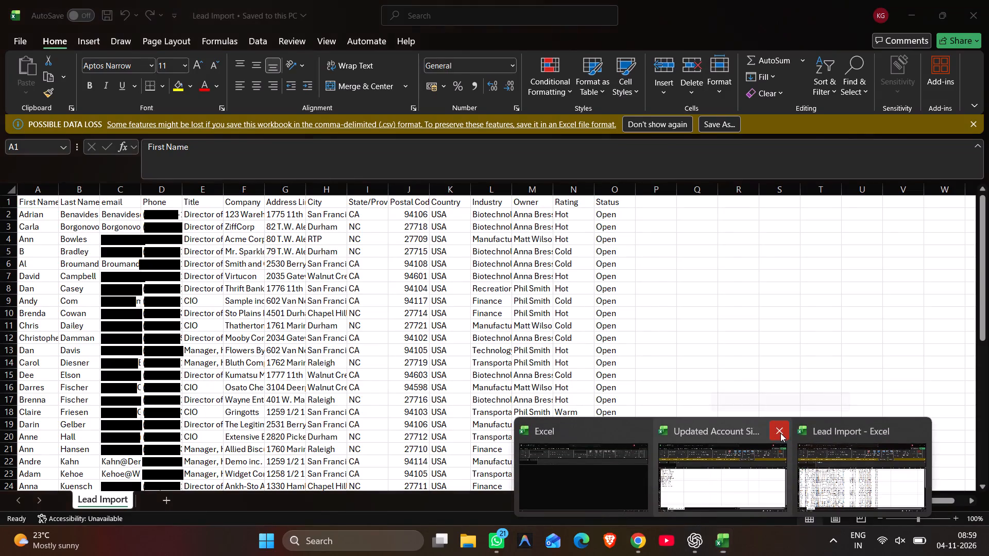
click(720, 429)
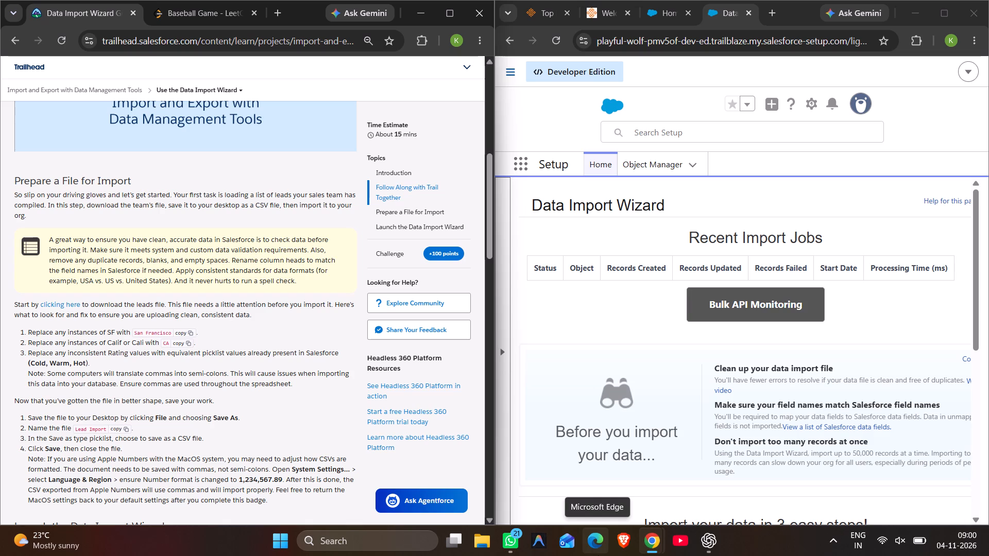
In Chrome's Salesforce Setup, dismiss the My Service Journey pop-up and launch the Data Import Wizard.
scroll(794, 554, down, 1)
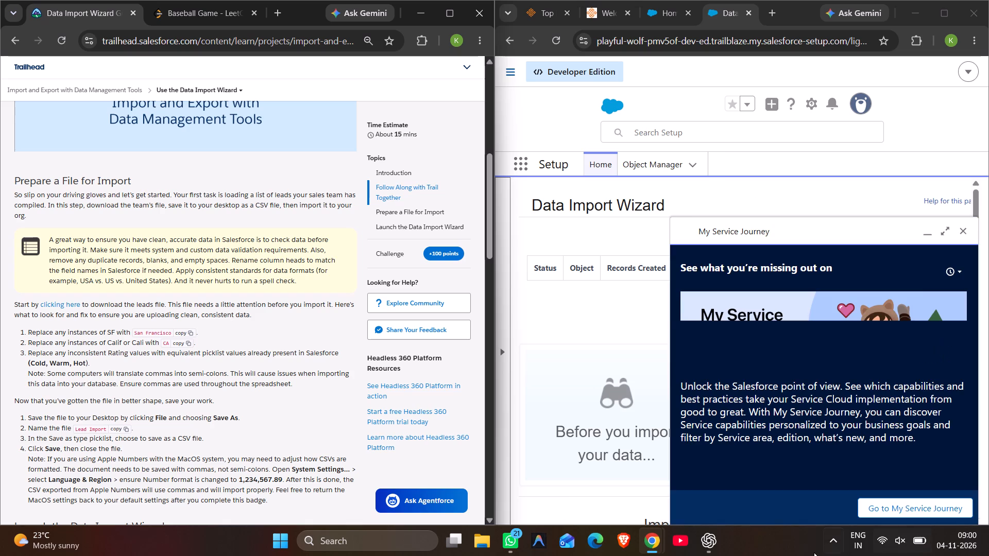
click(966, 228)
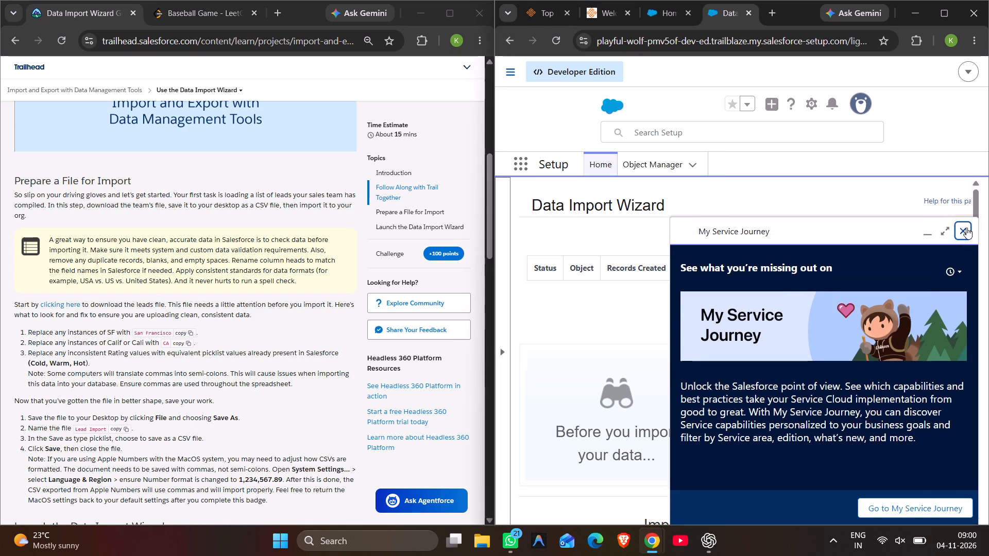
scroll(746, 342, down, 3)
click(744, 366)
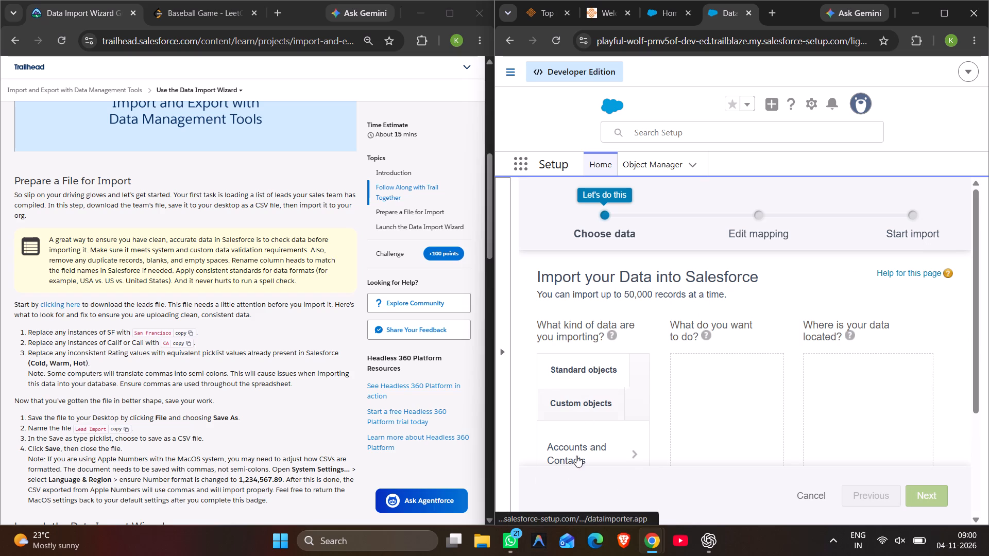
Choose Leads as the standard object to import, with the Add new records option.
scroll(587, 391, down, 1)
click(577, 391)
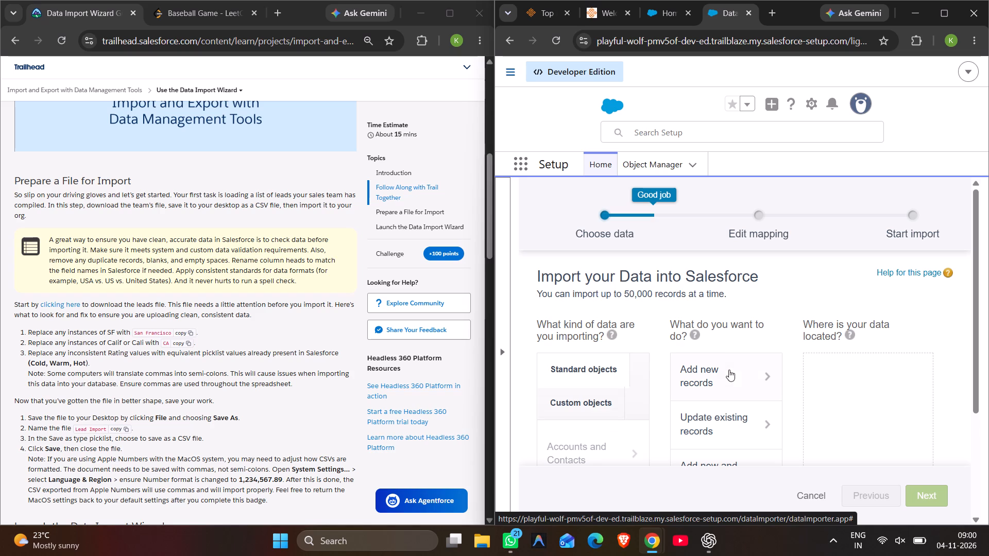
click(703, 369)
Set the lead import to match leads by Email and assign new leads to the Web source.
scroll(855, 410, down, 2)
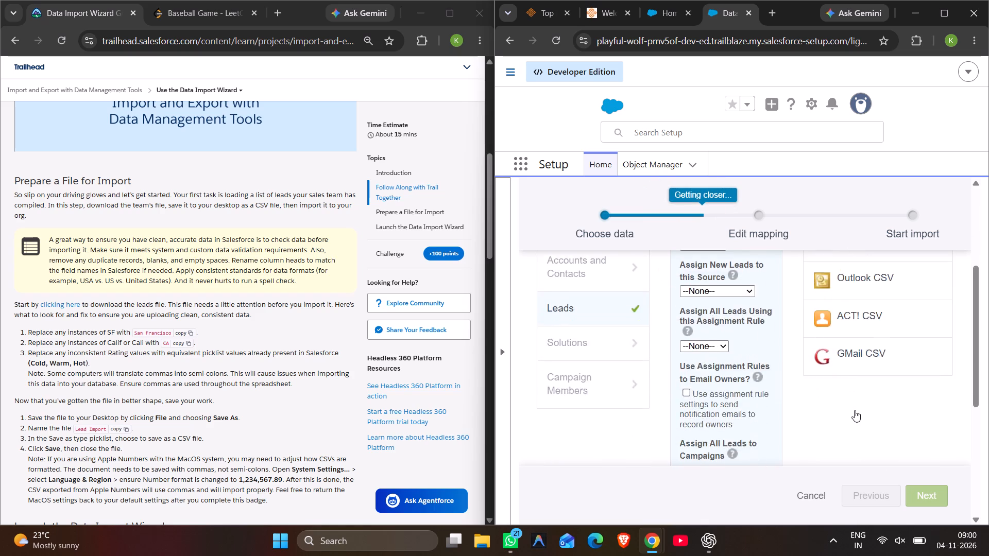
scroll(855, 410, up, 1)
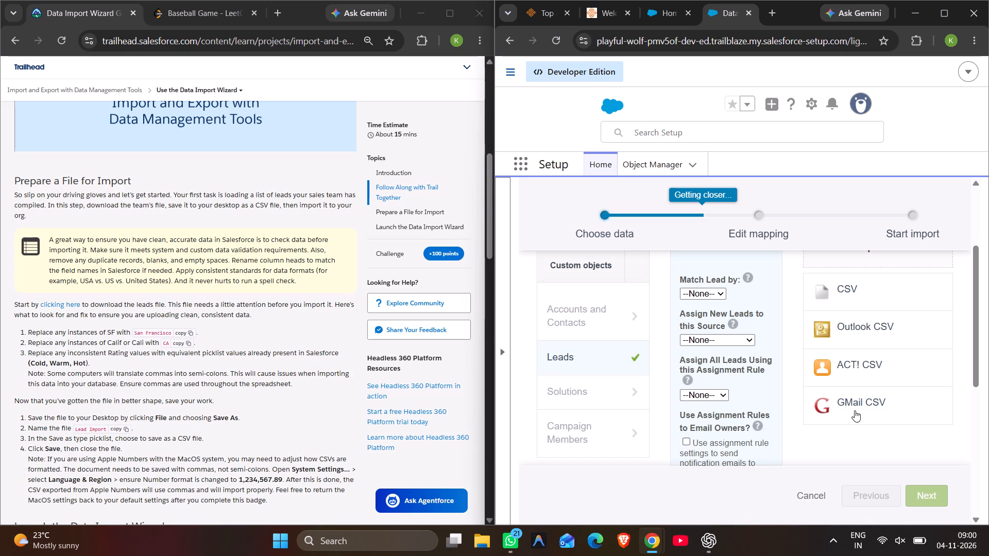
click(721, 289)
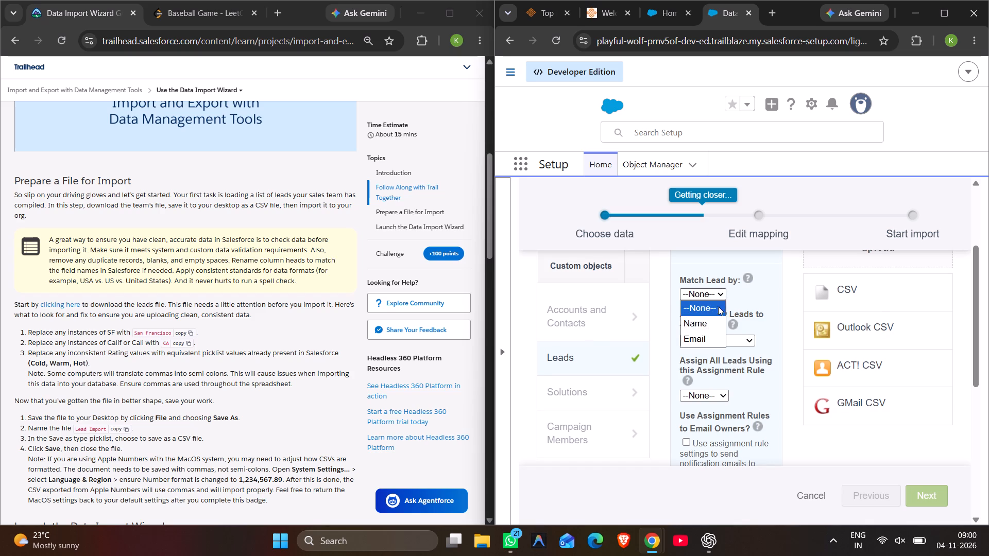
click(707, 340)
click(715, 341)
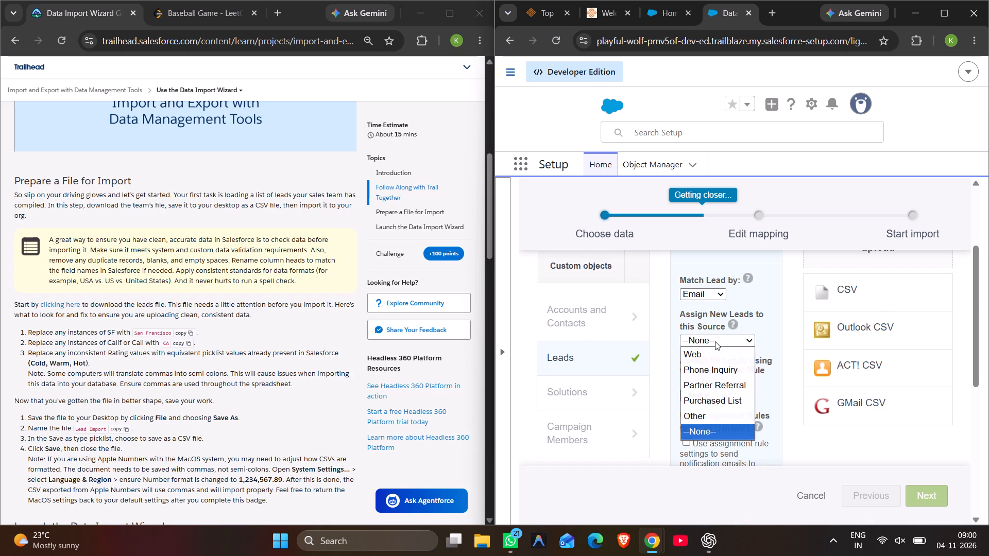
click(704, 351)
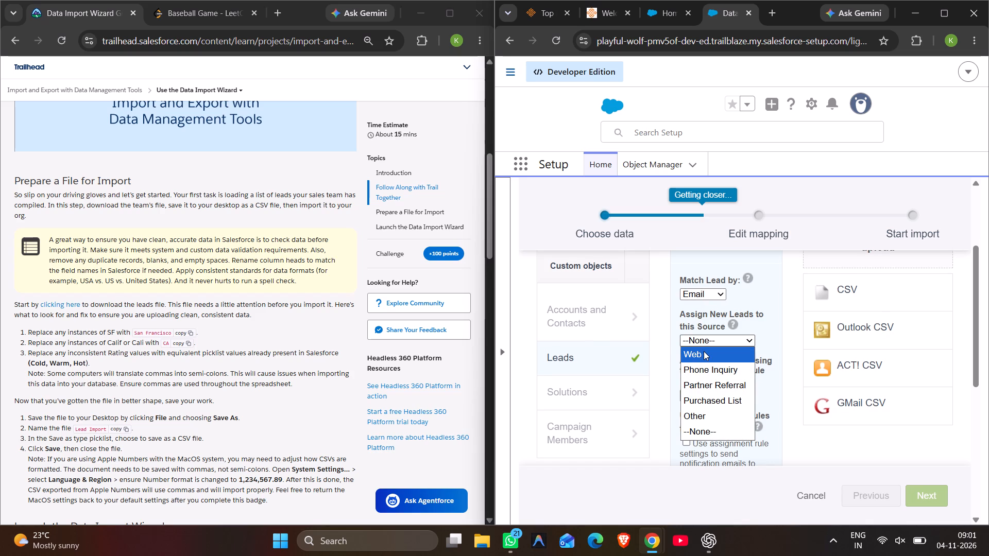
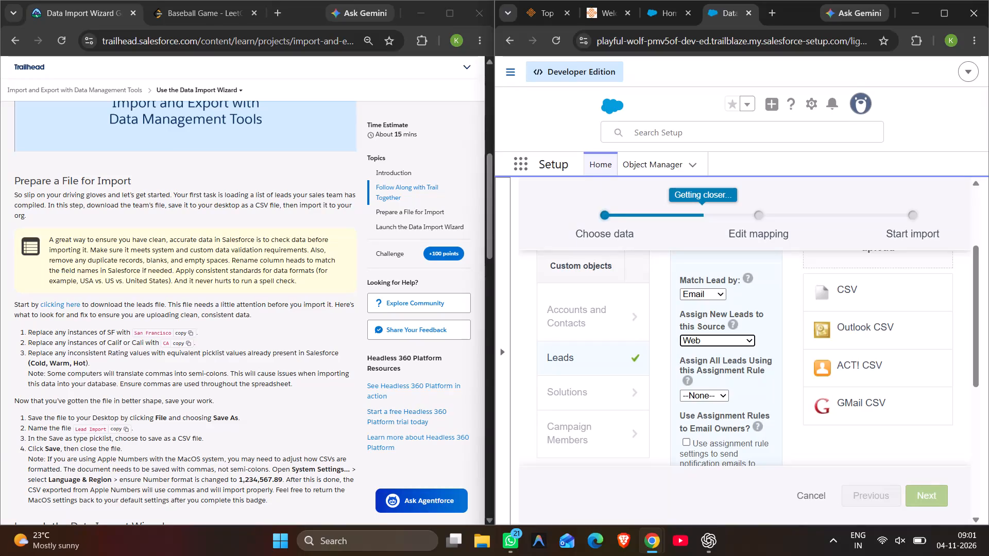
Download the leads file from the Trailhead instructions and open lead-import.xlsx in Excel, dismissing the missing add-in message.
click(63, 303)
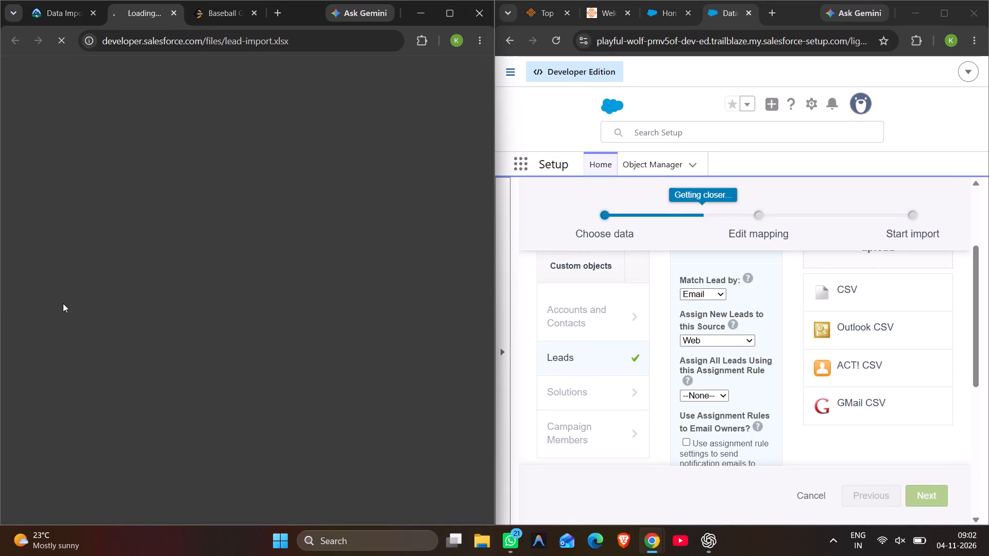
scroll(229, 119, right, 1)
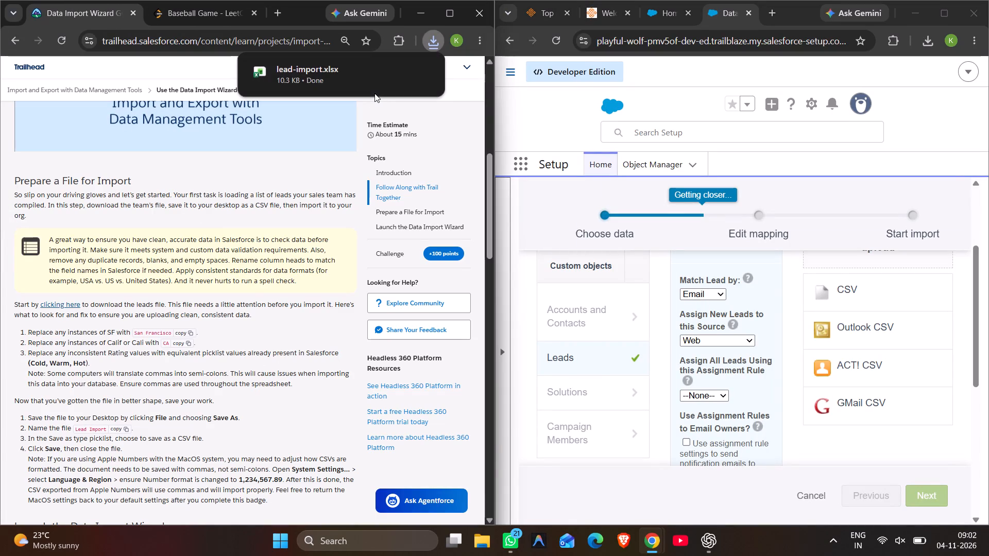
click(345, 79)
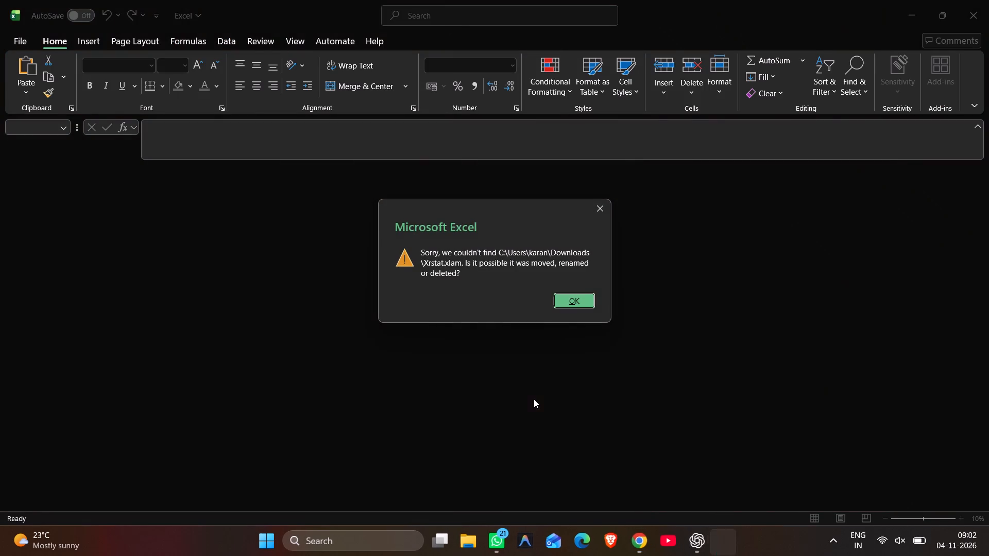
click(572, 304)
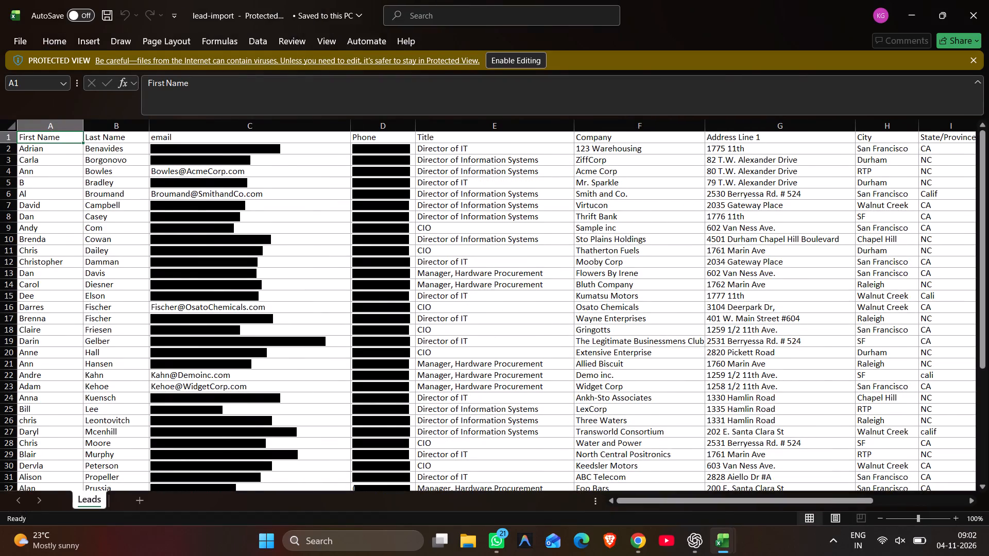
Examine the Leads sheet of lead-import across its City, State/Province, Rating and Status columns, and close Excel.
scroll(652, 263, left, 4)
scroll(652, 263, down, 2)
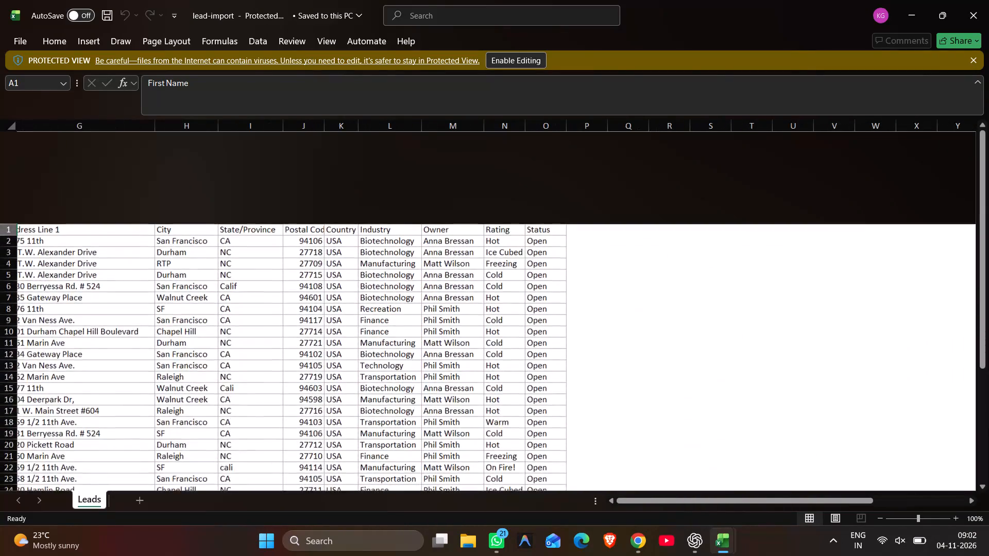
scroll(652, 263, down, 1)
scroll(384, 284, right, 2)
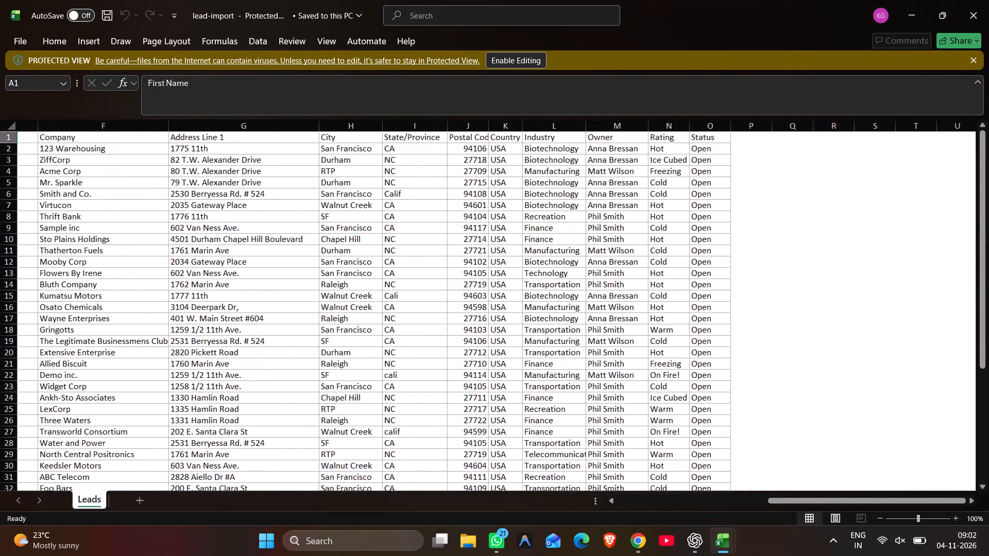
scroll(384, 284, right, 2)
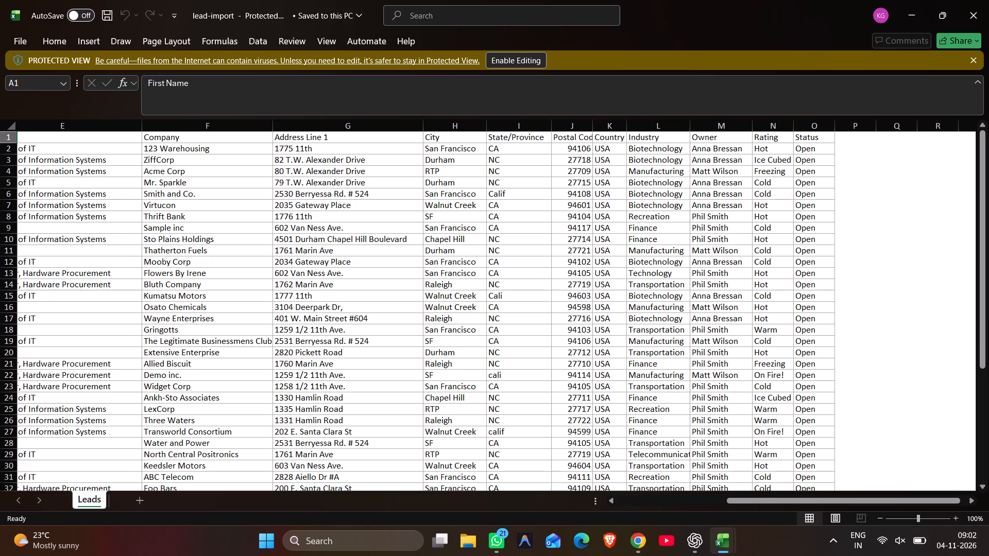
scroll(450, 496, down, 1)
scroll(450, 496, up, 3)
scroll(450, 496, right, 5)
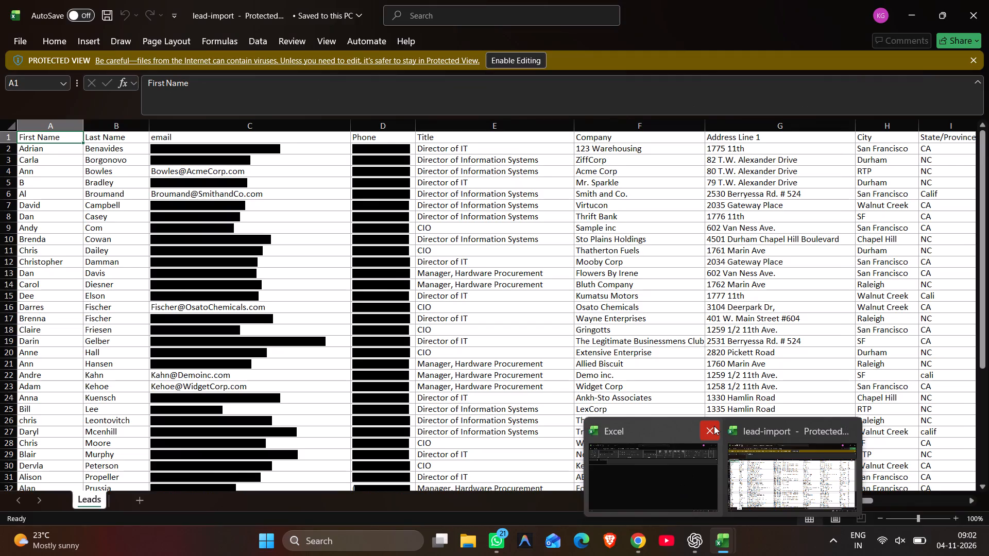
click(714, 426)
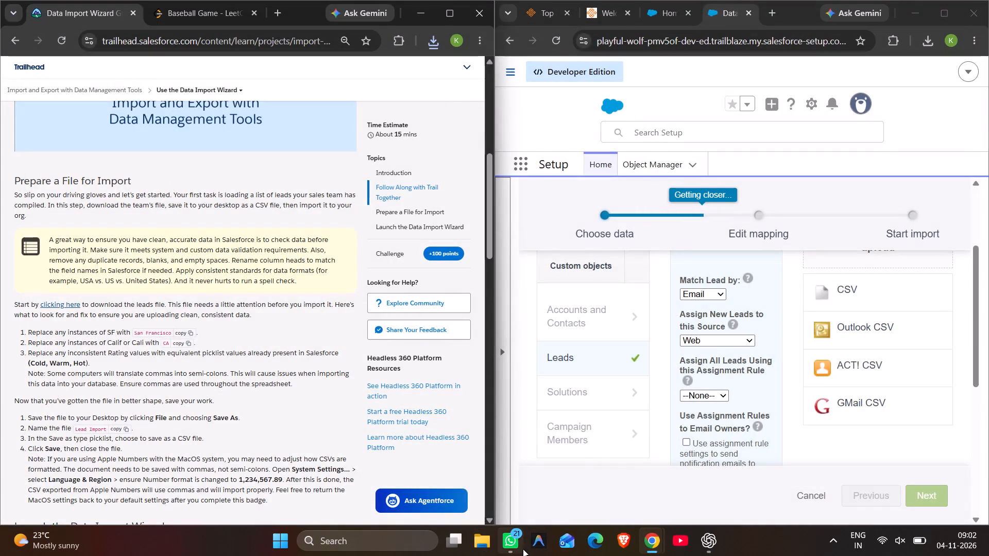
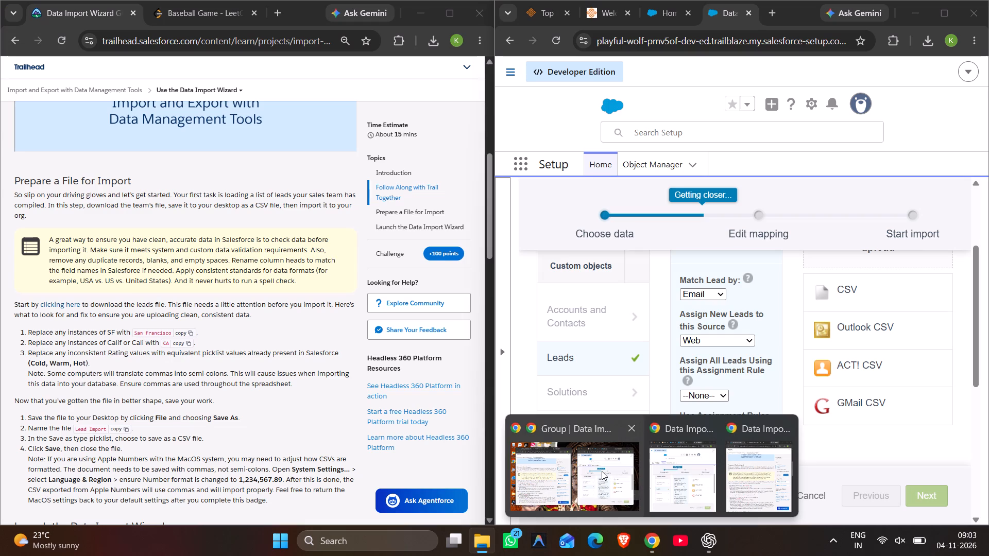
Switch back to Chrome's split Trailhead and Salesforce windows and choose CSV as the data source for the lead import.
click(602, 471)
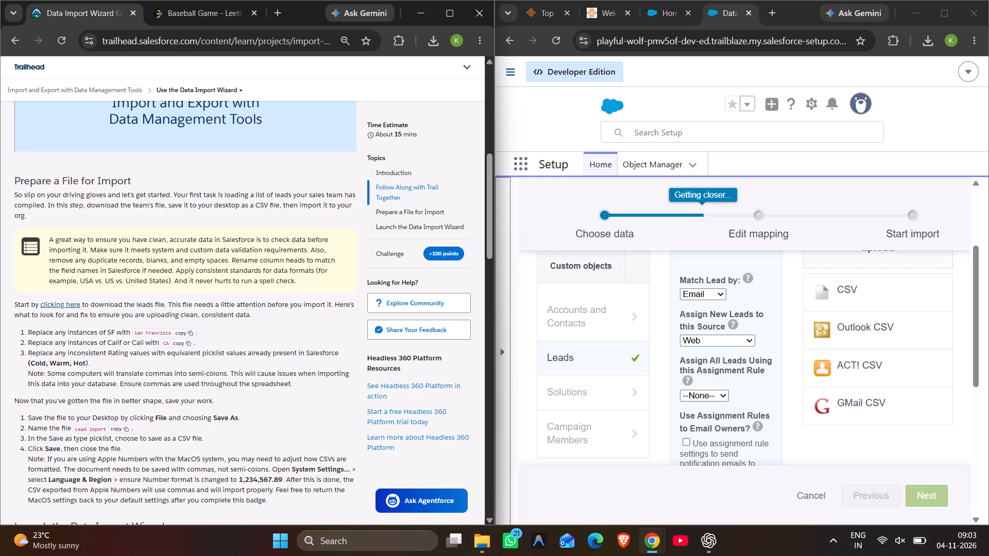
scroll(96, 488, down, 3)
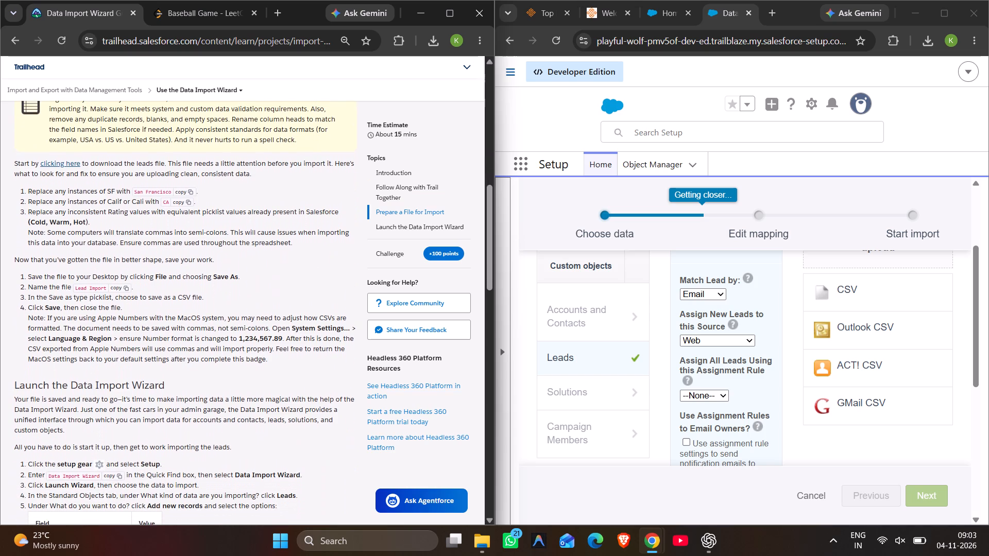
scroll(96, 488, down, 1)
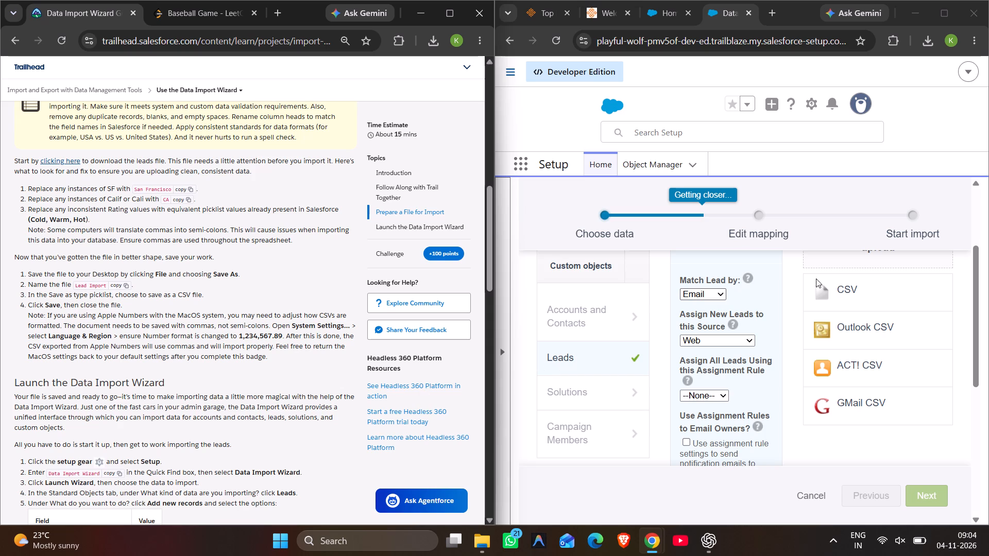
click(845, 293)
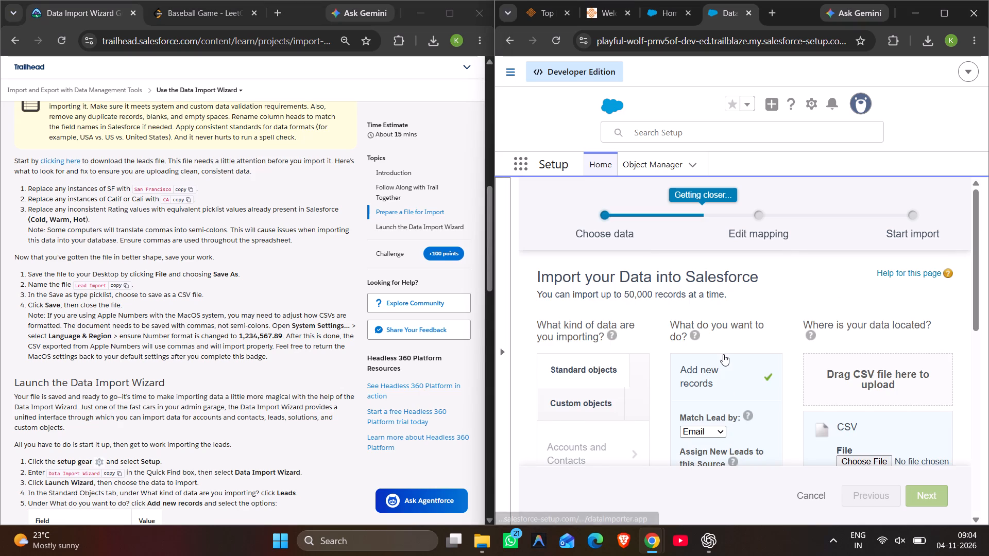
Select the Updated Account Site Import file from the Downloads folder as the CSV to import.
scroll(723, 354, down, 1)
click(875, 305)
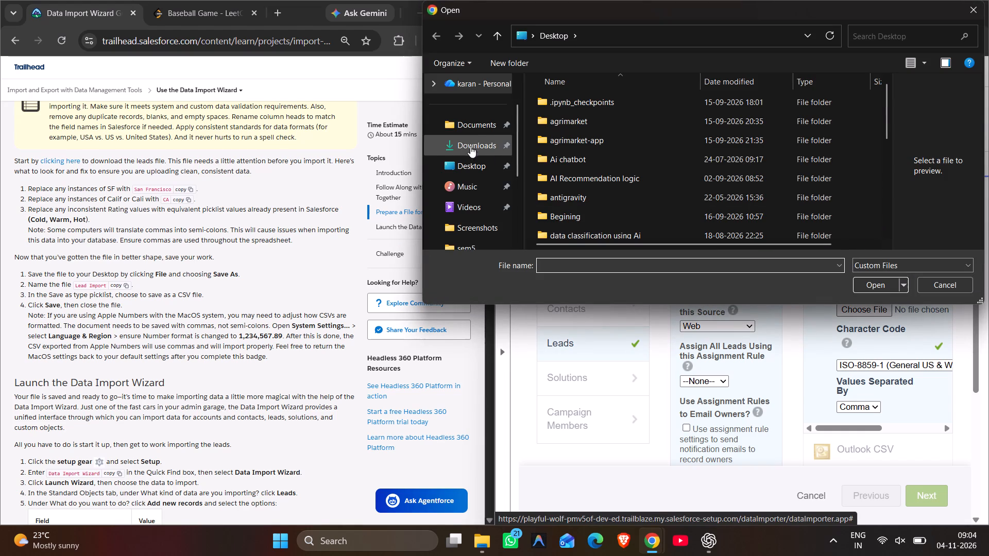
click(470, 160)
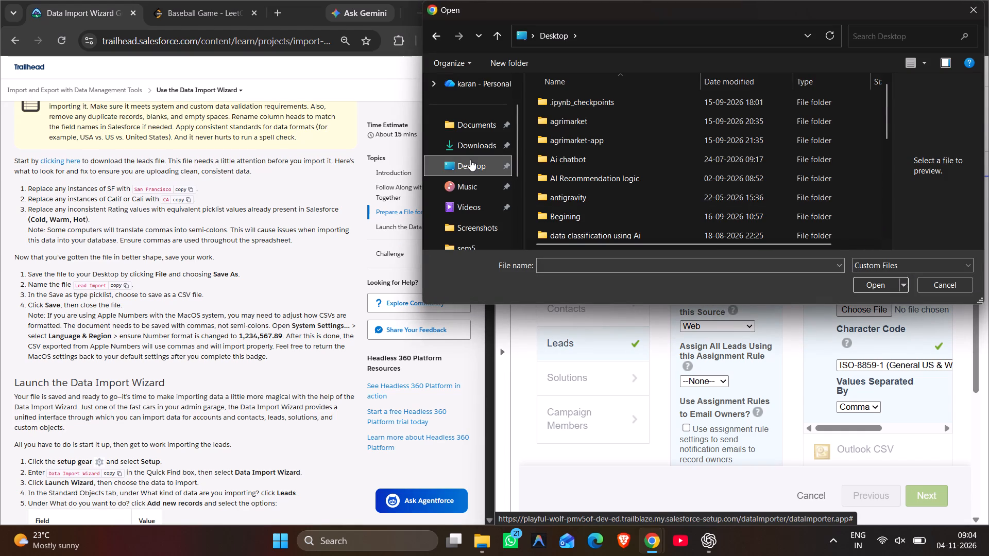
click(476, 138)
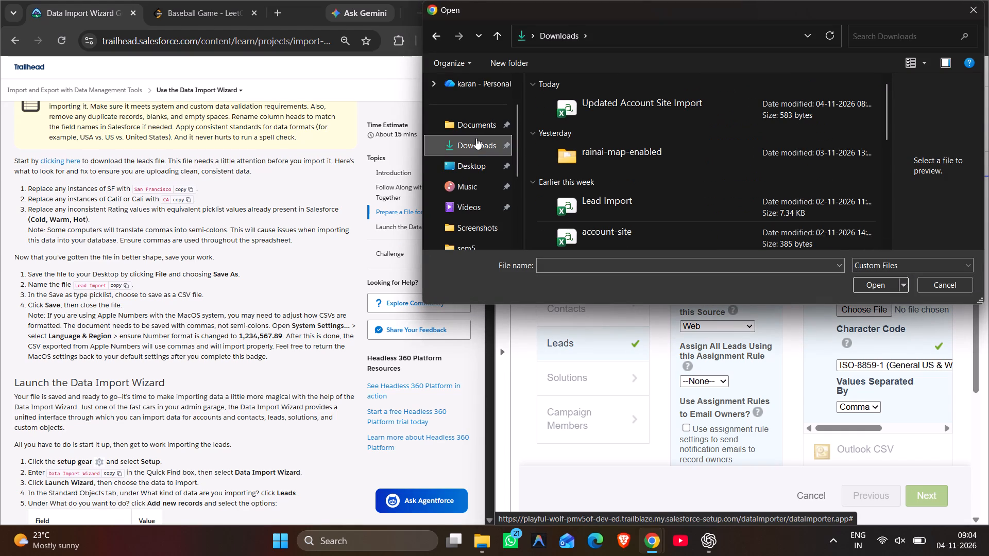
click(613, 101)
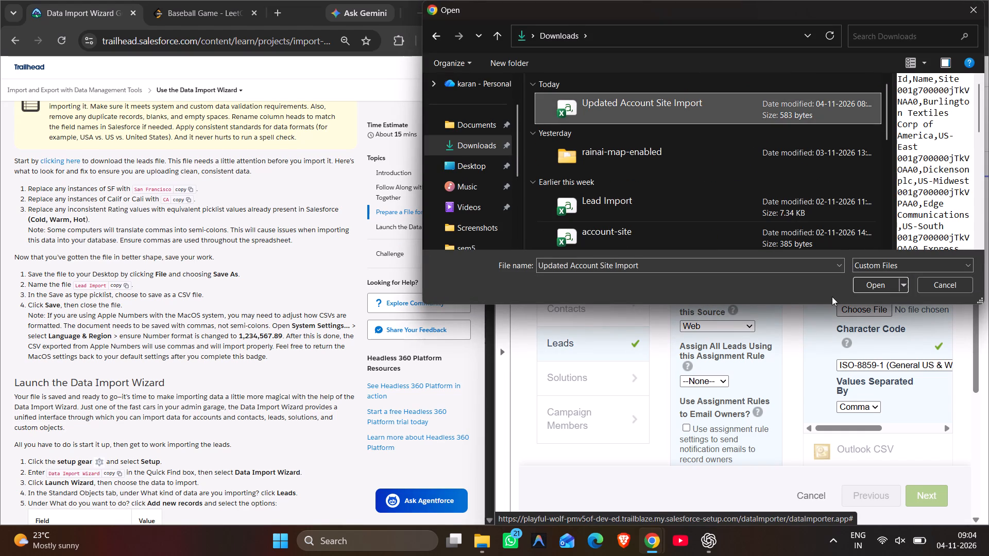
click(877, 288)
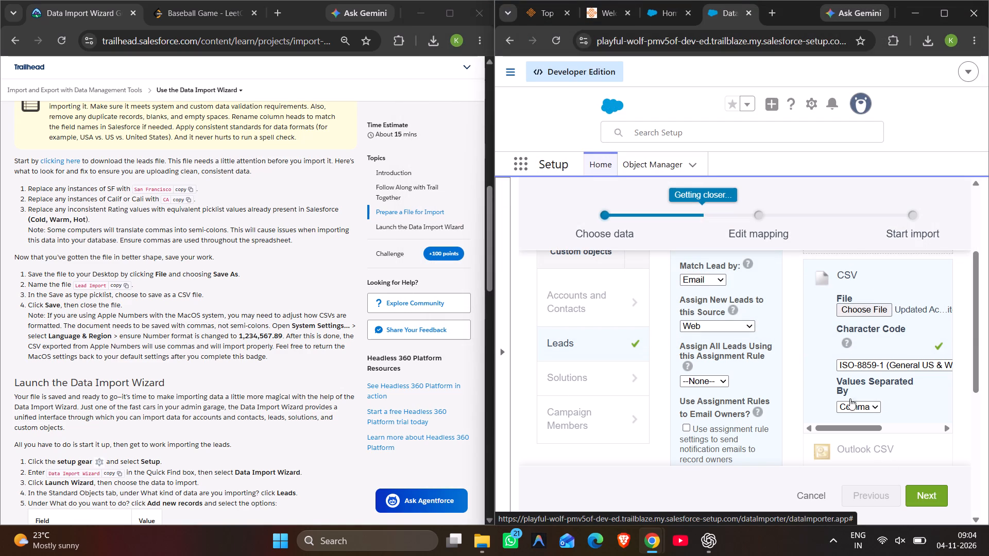
Read Trailhead's Launch the Data Import Wizard instructions, checking the file selection, field mapping and import start steps.
scroll(286, 387, down, 3)
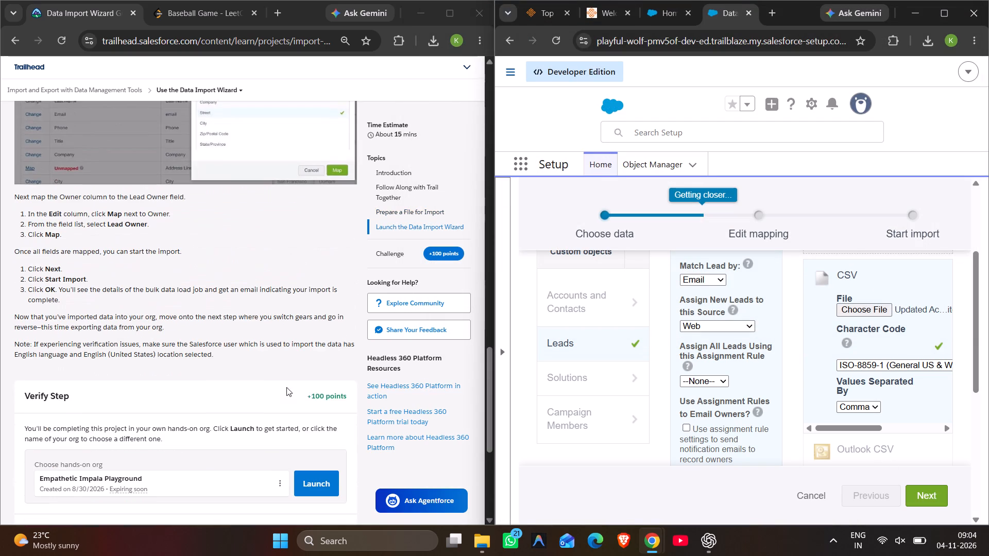
scroll(286, 387, down, 2)
scroll(286, 387, up, 1)
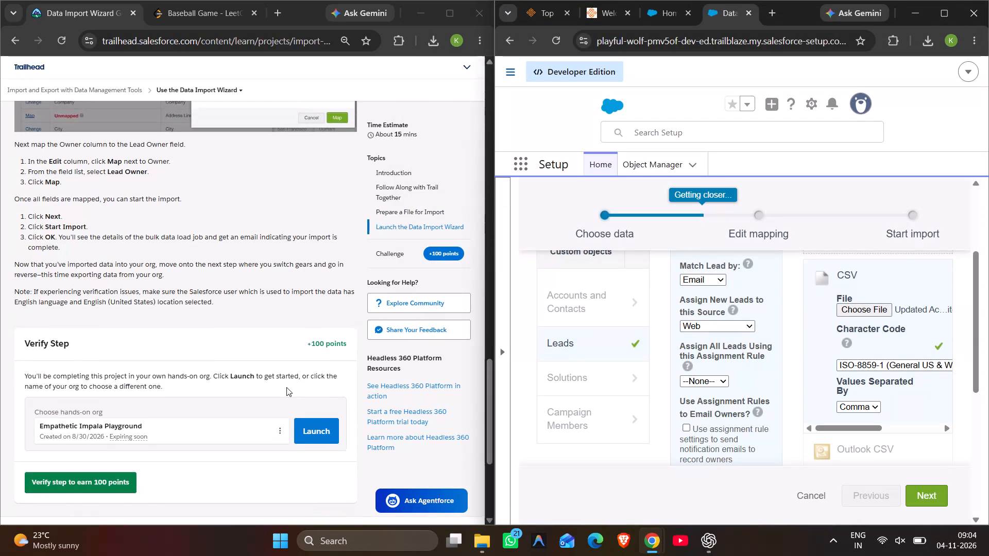
scroll(286, 387, up, 3)
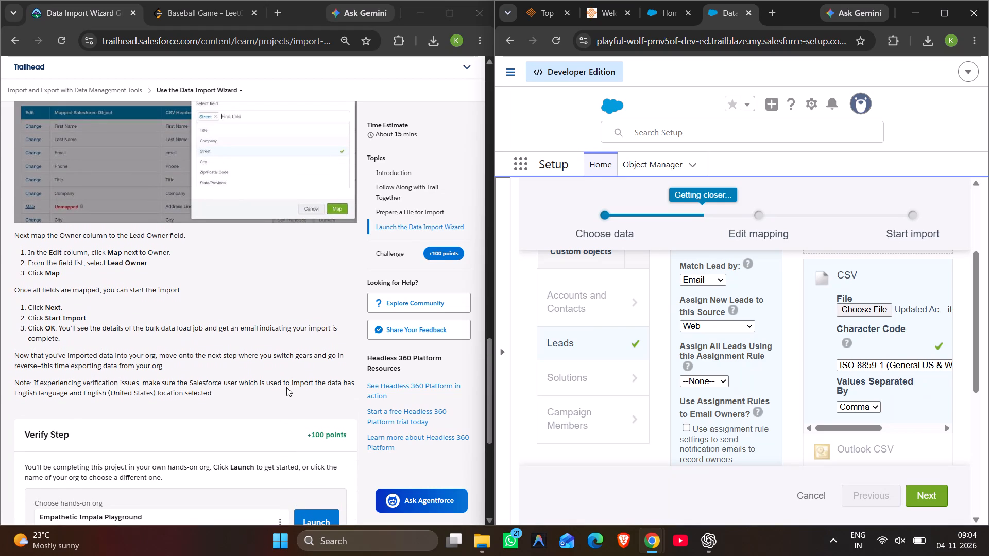
scroll(286, 387, up, 1)
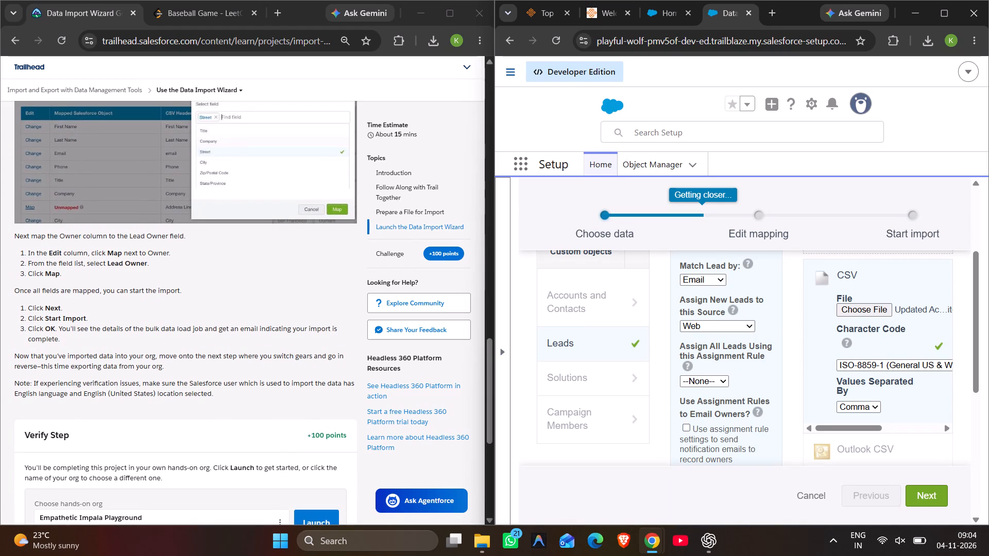
scroll(308, 314, up, 5)
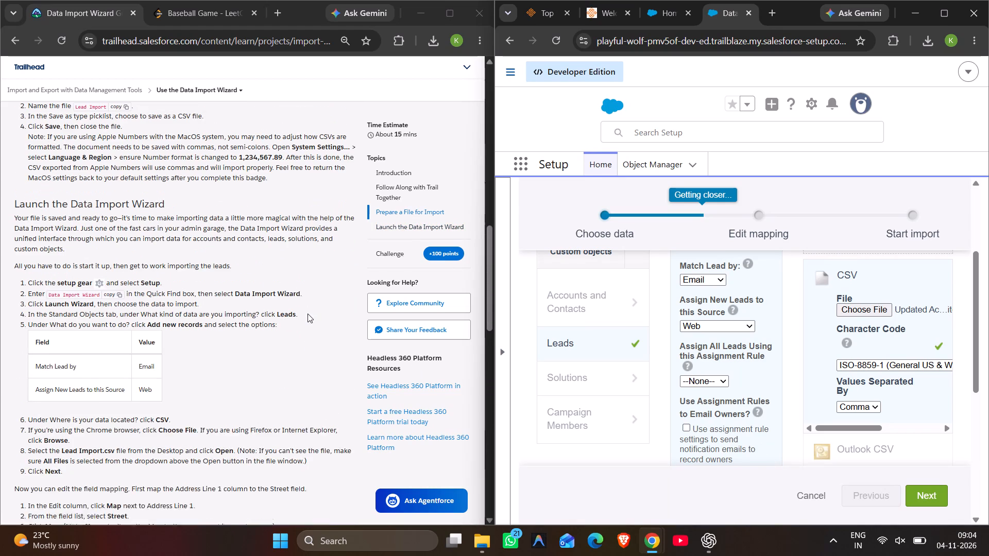
scroll(308, 314, down, 2)
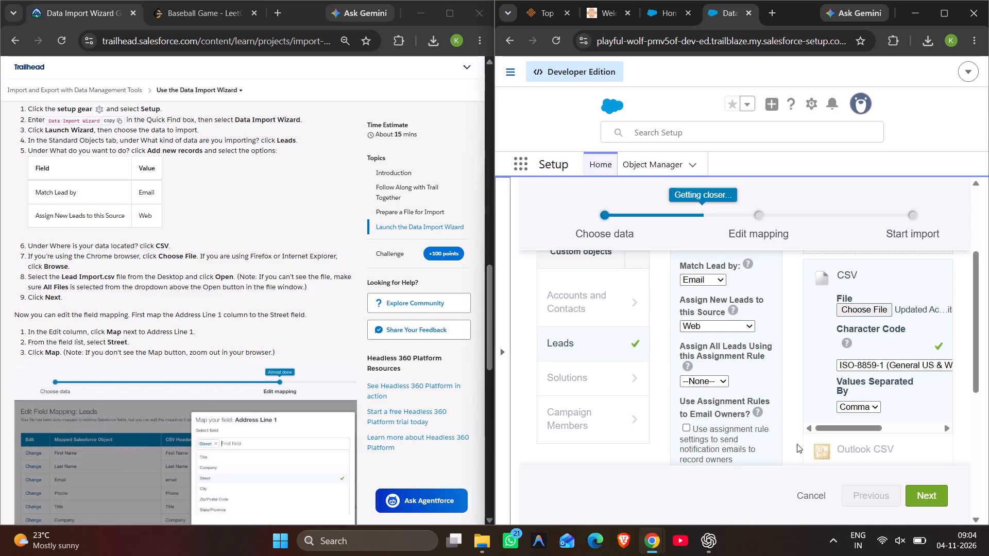
Replace the chosen CSV file with Lead Import from the Downloads folder.
click(869, 306)
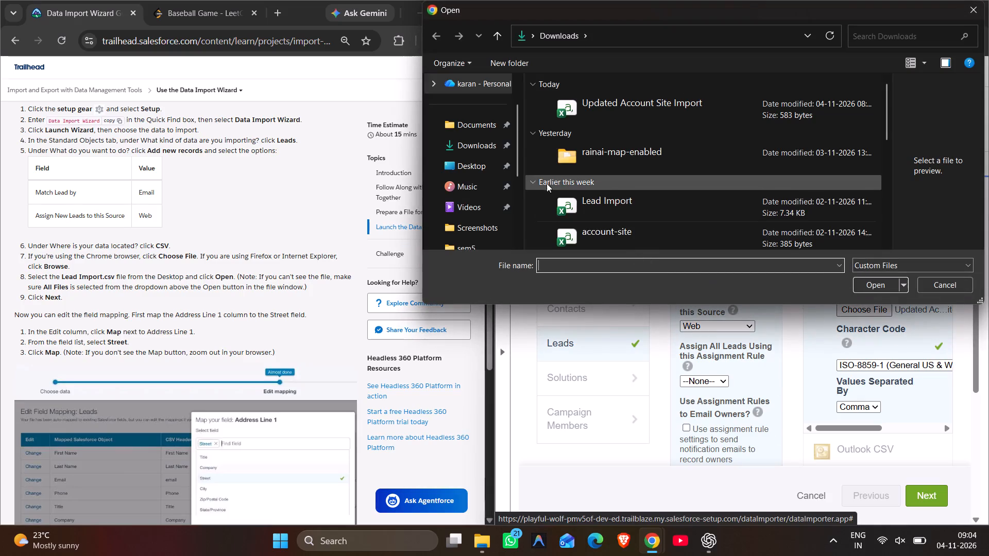
click(583, 203)
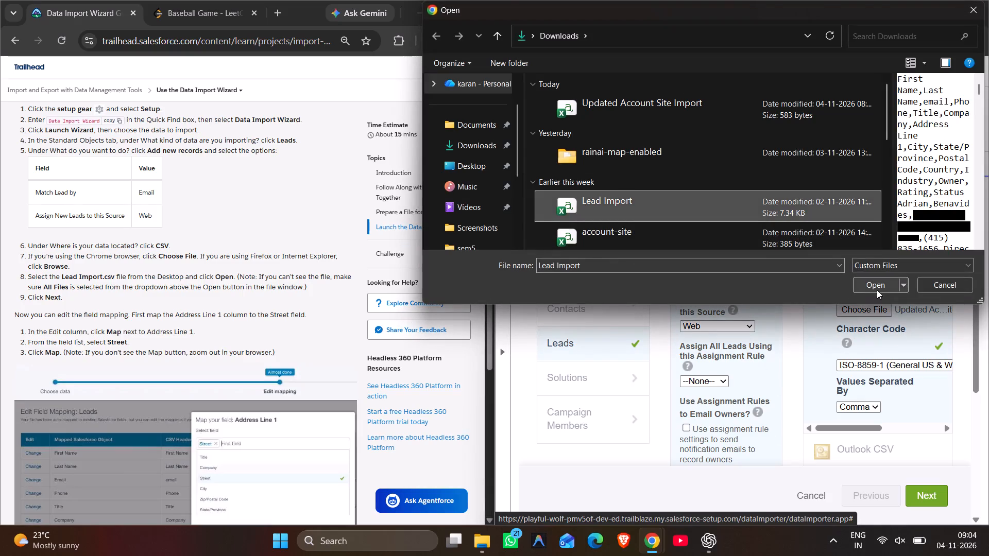
click(877, 290)
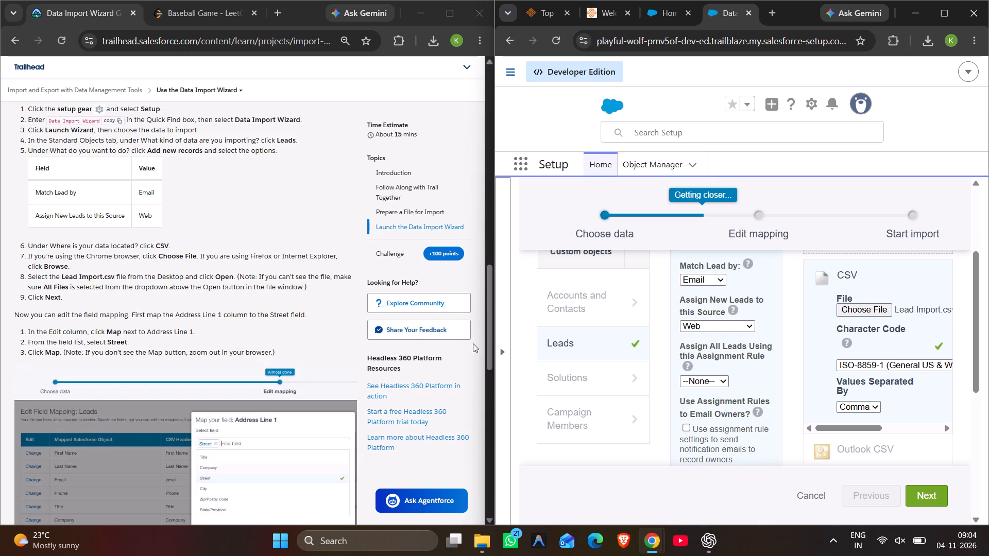
Review the wizard's lead matching, assignment, campaign and workflow options along with the CSV character code and separator settings.
scroll(739, 390, down, 2)
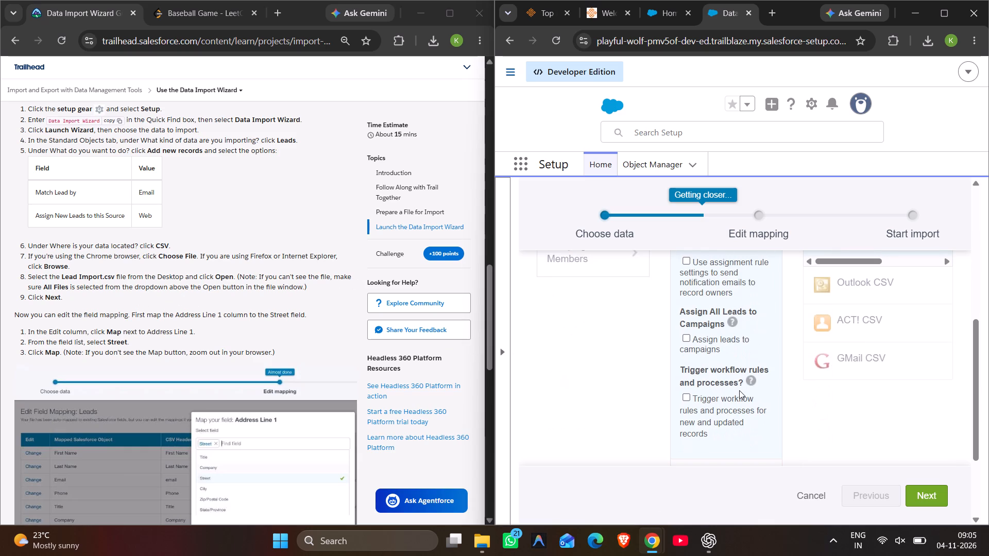
scroll(739, 390, down, 3)
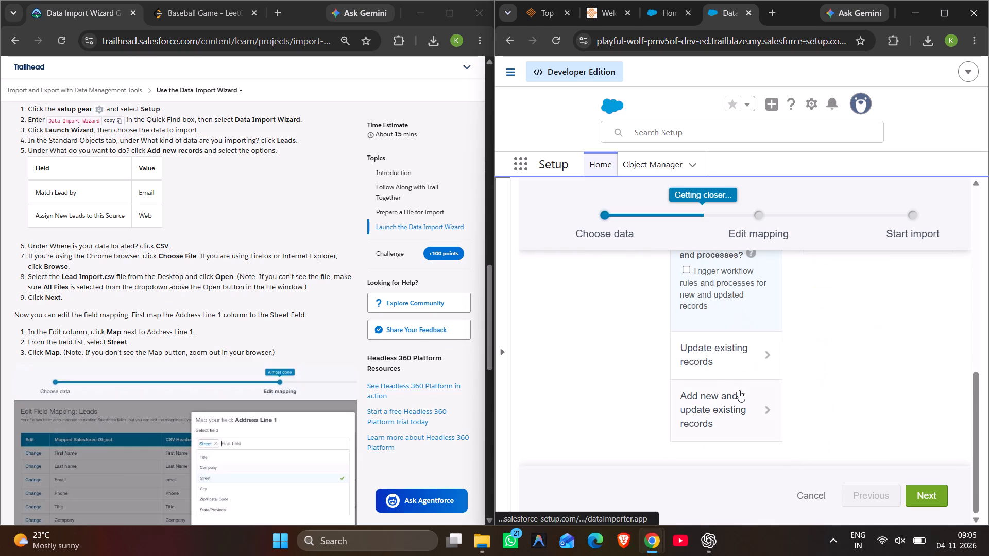
scroll(739, 390, up, 3)
scroll(739, 390, down, 2)
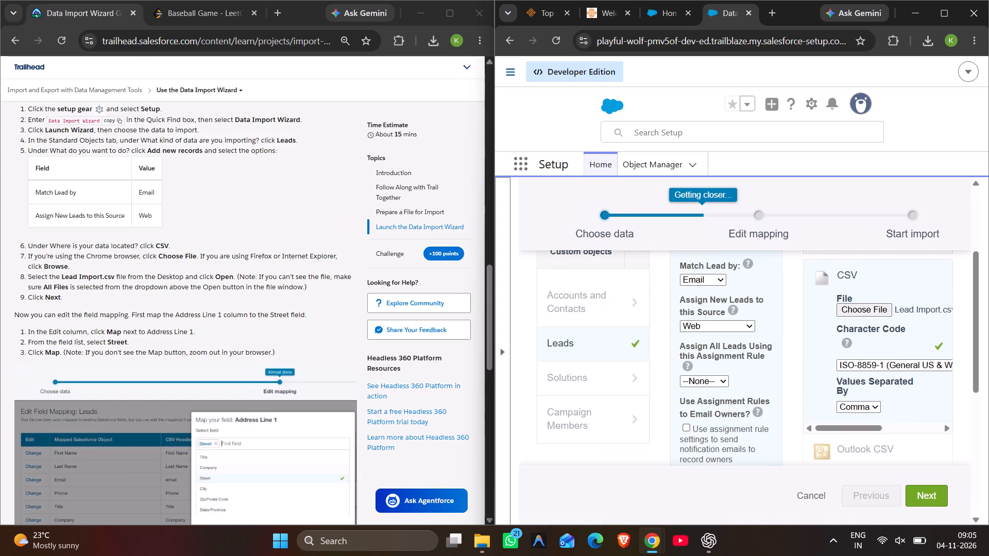
scroll(860, 379, left, 2)
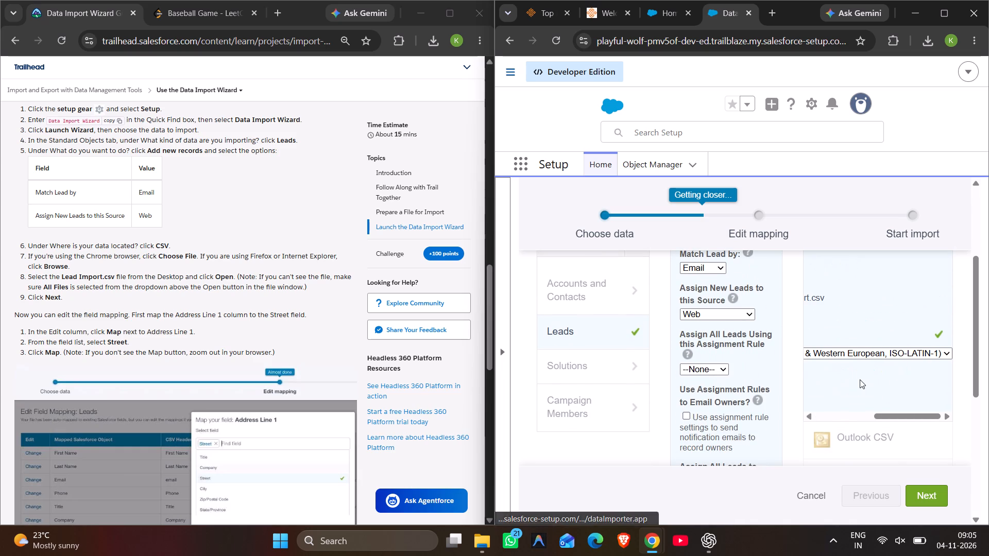
scroll(860, 379, right, 3)
scroll(860, 379, down, 1)
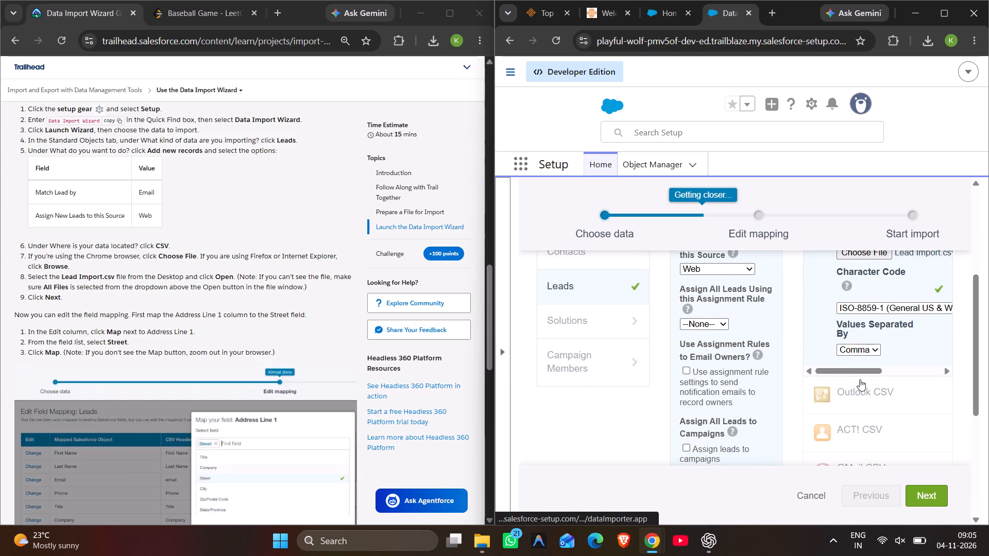
scroll(860, 379, down, 3)
scroll(860, 379, up, 1)
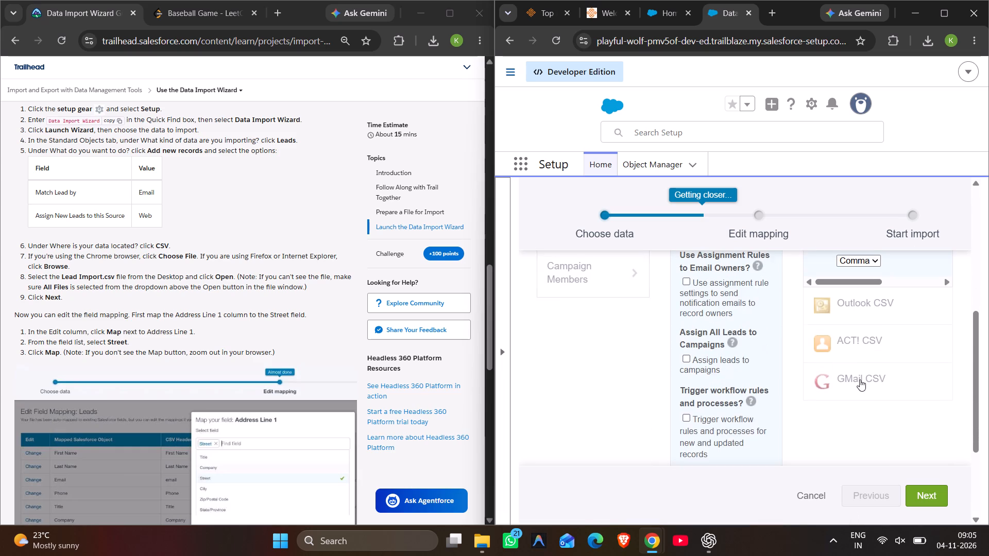
scroll(860, 379, up, 1)
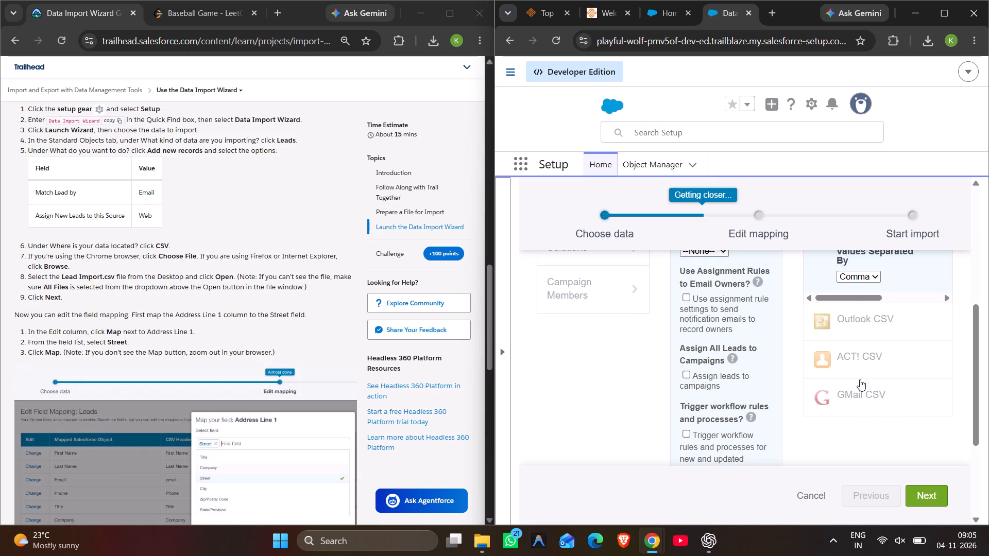
Proceed to the Edit mapping stage of the lead import.
click(931, 501)
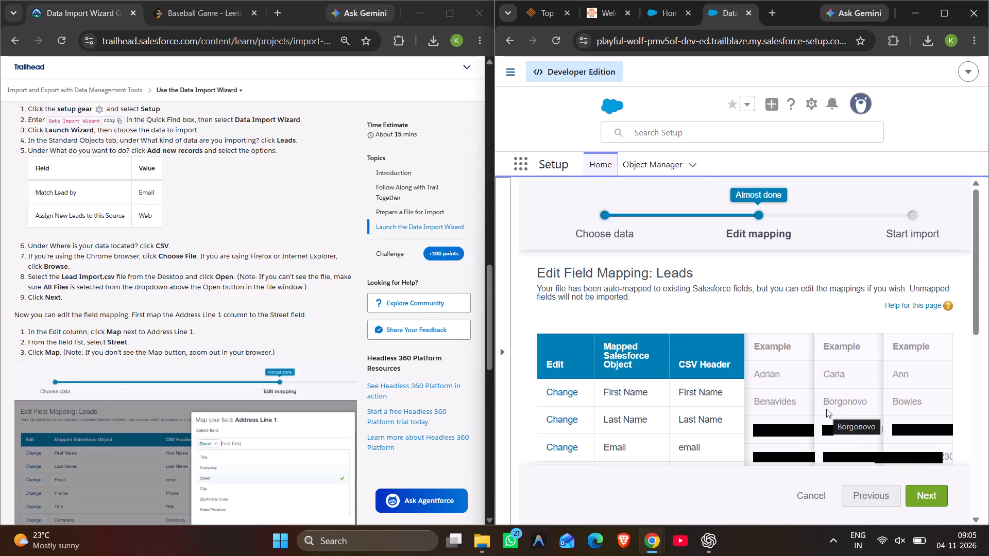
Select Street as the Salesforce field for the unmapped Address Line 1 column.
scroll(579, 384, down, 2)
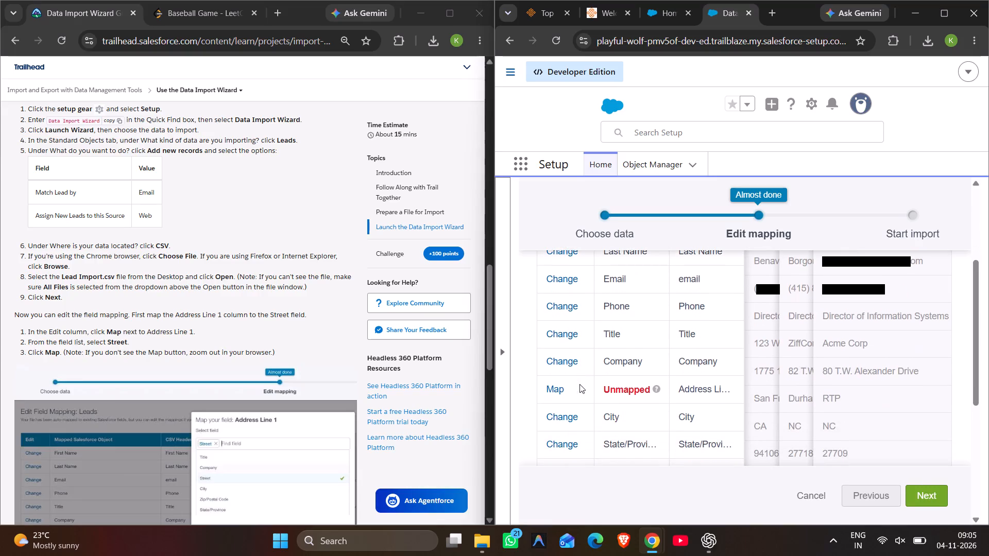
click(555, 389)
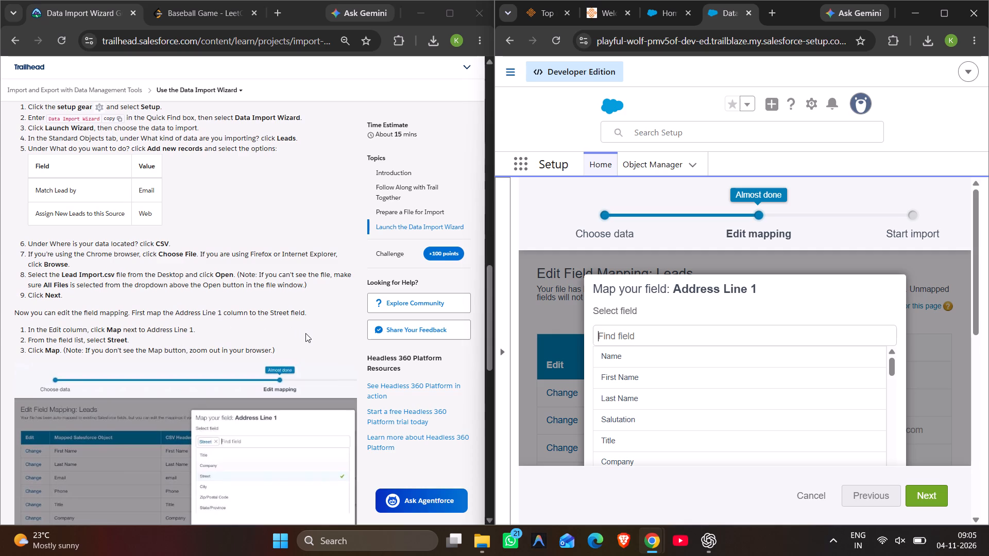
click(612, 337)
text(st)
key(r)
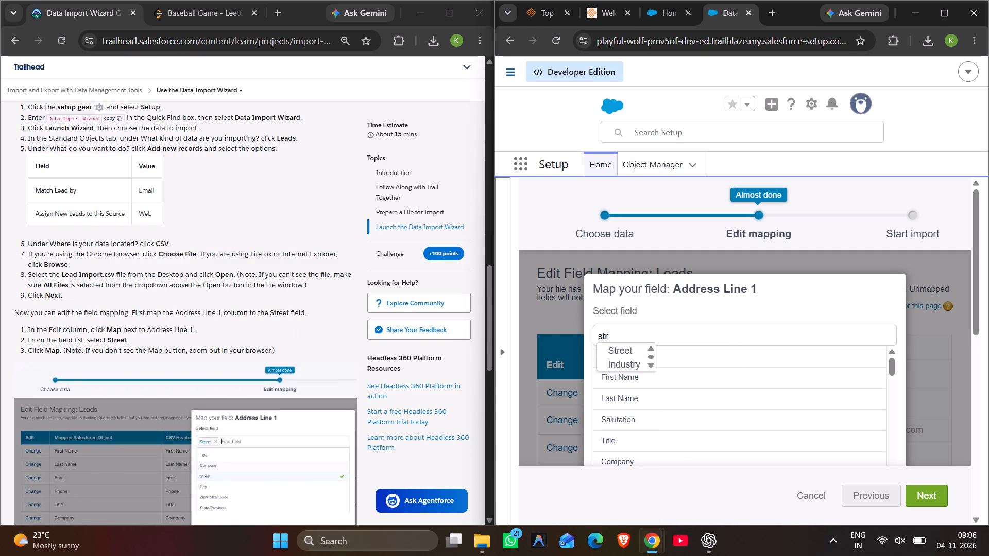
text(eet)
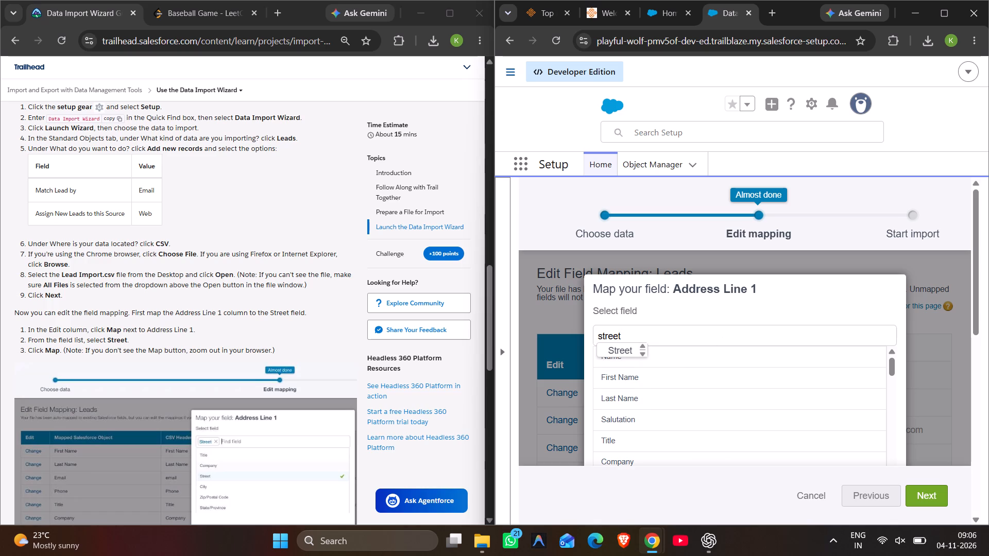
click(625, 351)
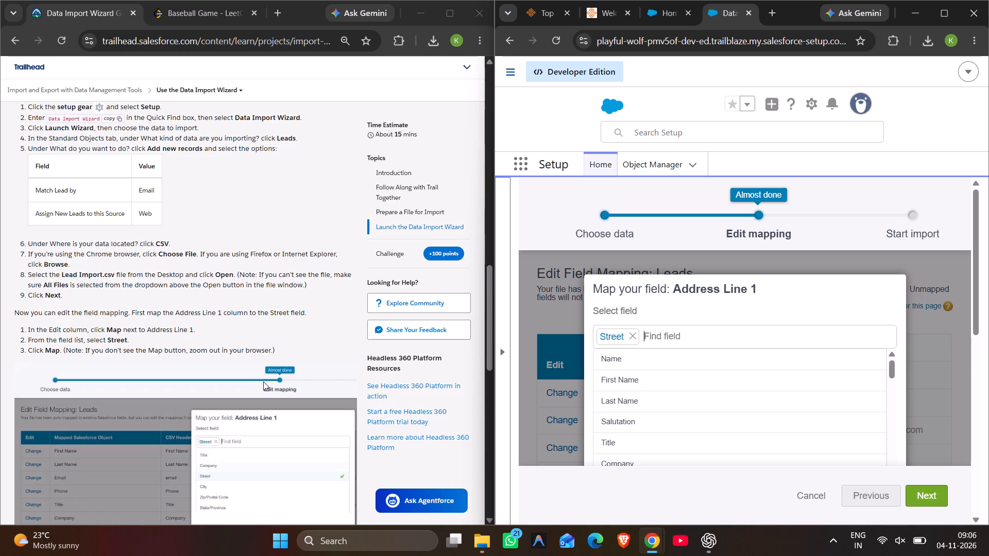
Examine the enlarged Address Line 1 mapping dialog and its field list for a way to confirm the Street selection.
scroll(773, 346, down, 2)
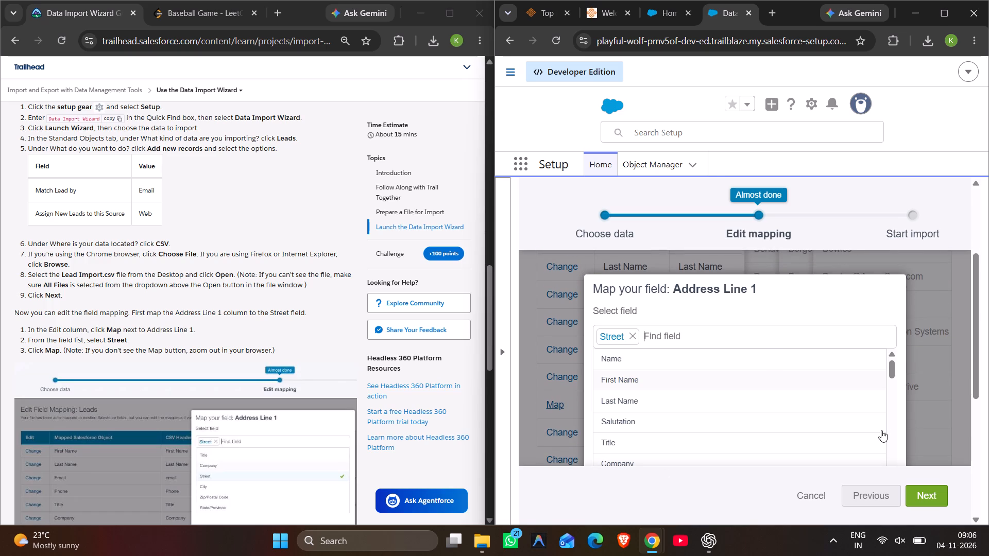
scroll(881, 430, down, 4)
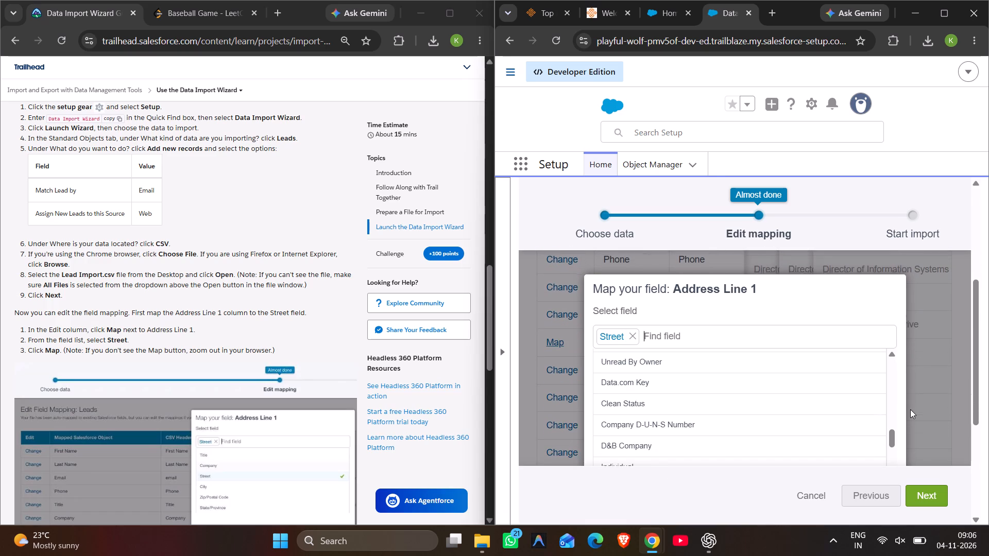
click(946, 12)
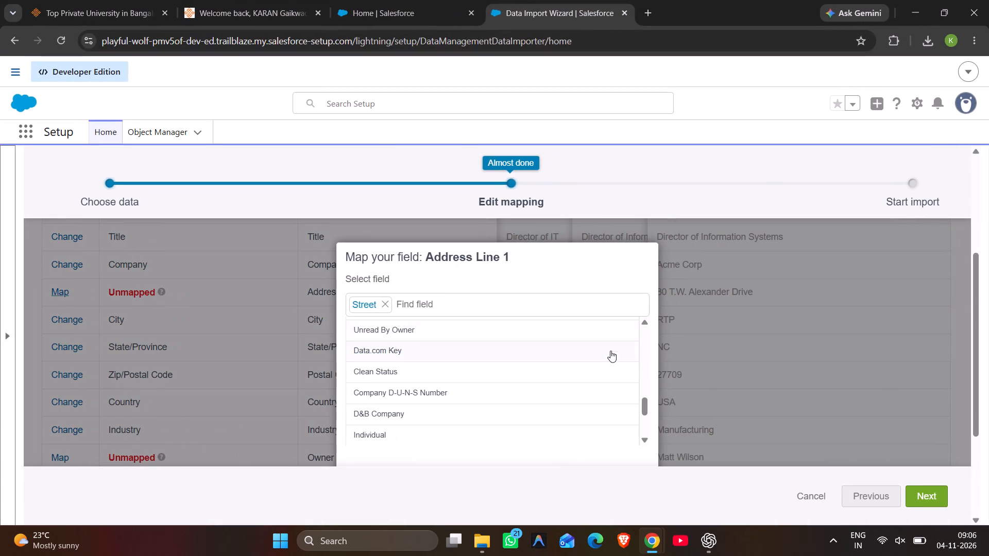
scroll(673, 238, down, 2)
scroll(673, 238, right, 1)
scroll(701, 195, down, 2)
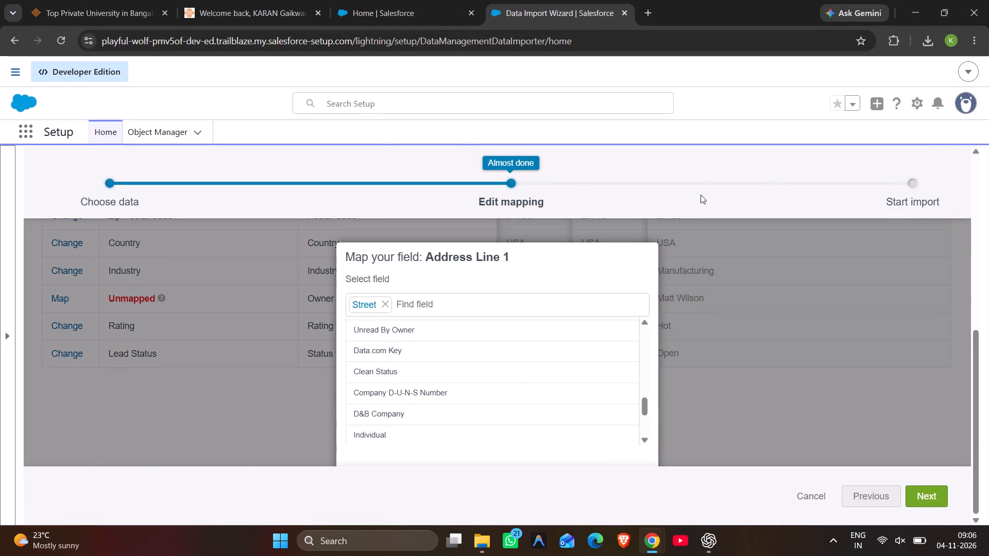
scroll(701, 195, down, 1)
scroll(616, 335, down, 3)
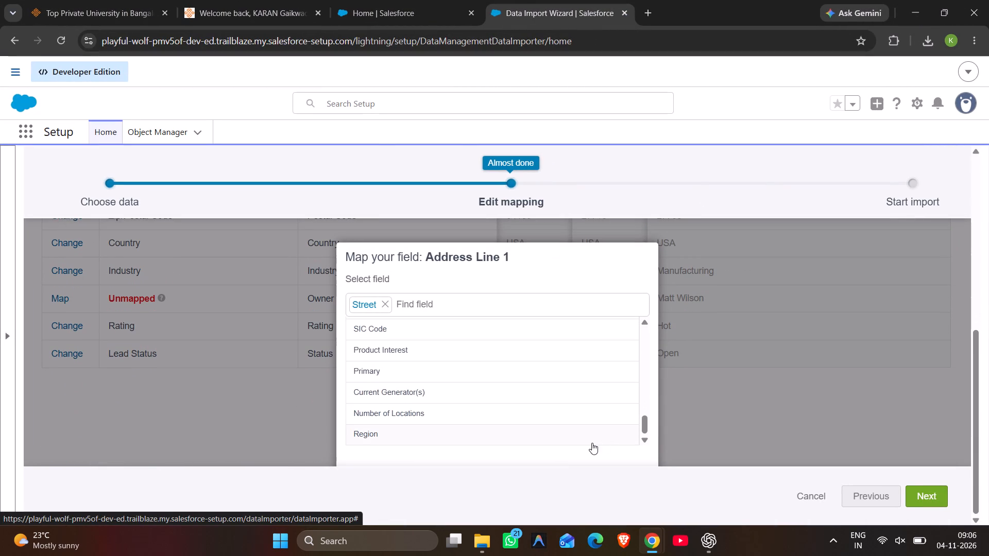
scroll(154, 279, down, 4)
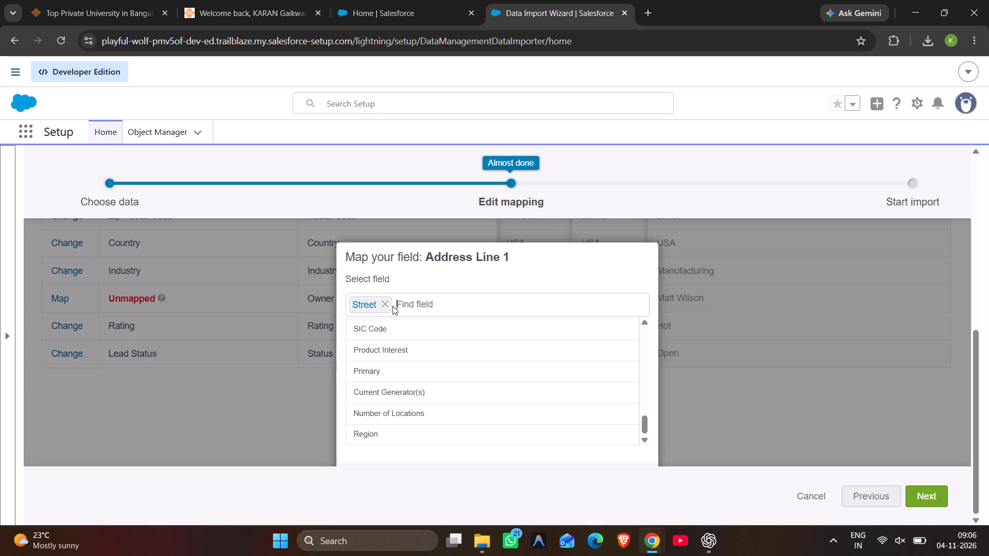
scroll(416, 386, down, 2)
scroll(658, 441, down, 4)
scroll(668, 192, up, 4)
scroll(668, 192, down, 3)
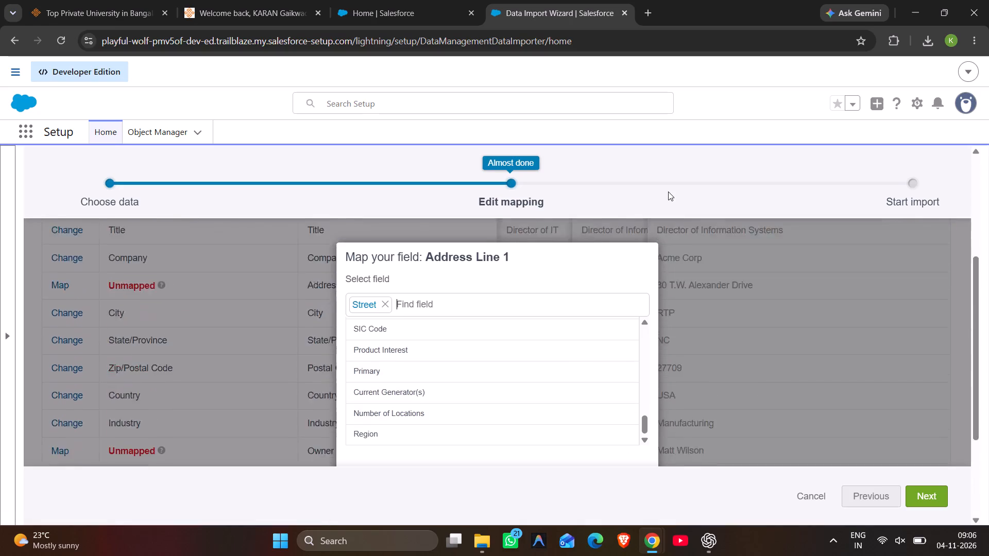
scroll(668, 192, down, 1)
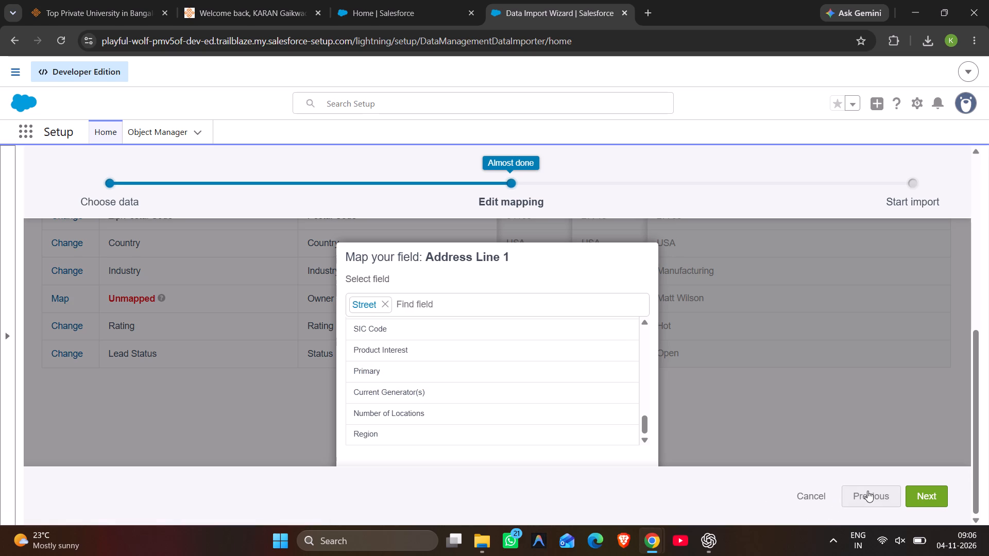
click(860, 412)
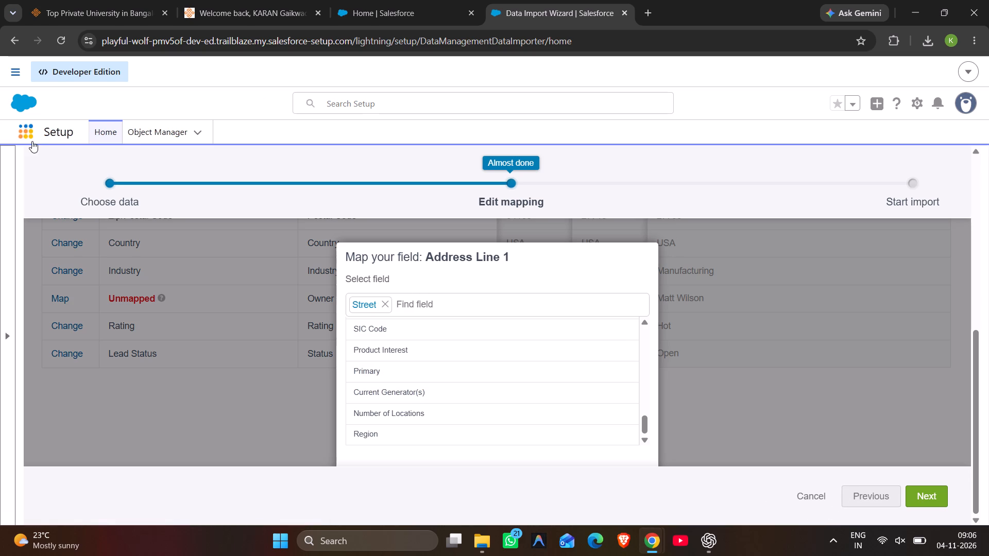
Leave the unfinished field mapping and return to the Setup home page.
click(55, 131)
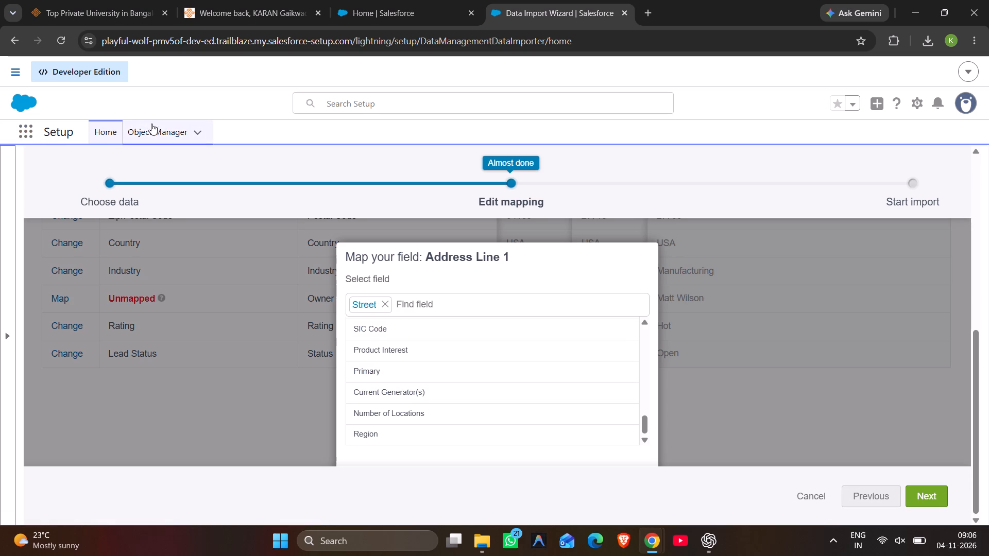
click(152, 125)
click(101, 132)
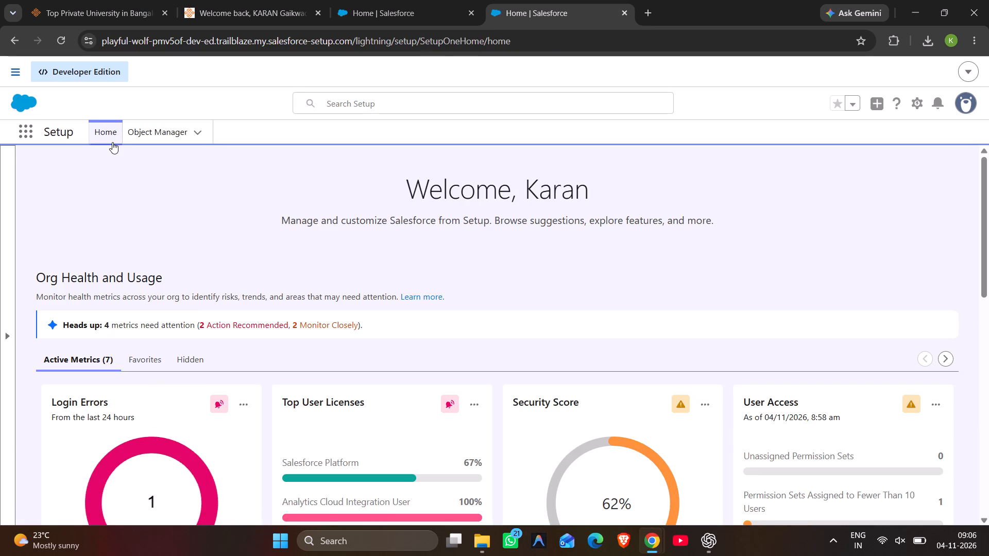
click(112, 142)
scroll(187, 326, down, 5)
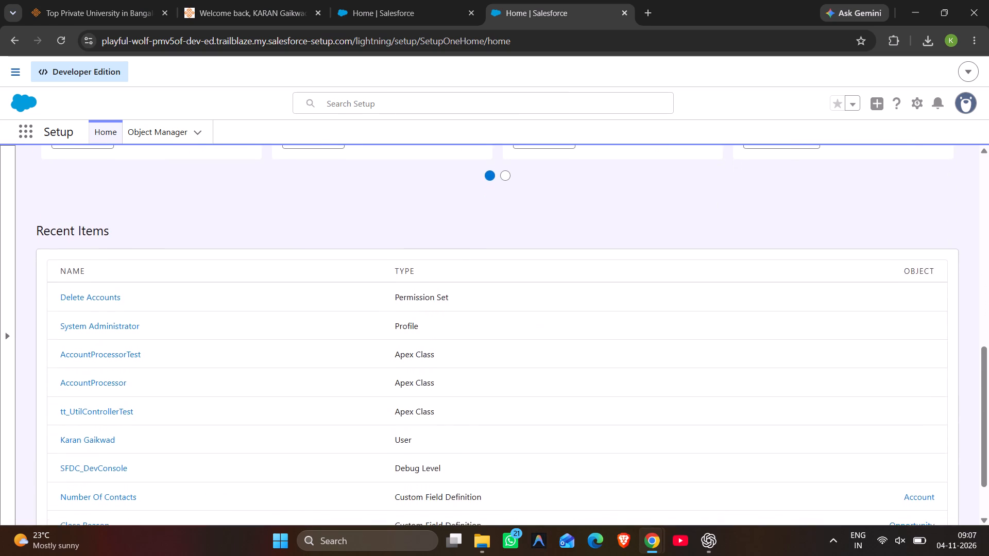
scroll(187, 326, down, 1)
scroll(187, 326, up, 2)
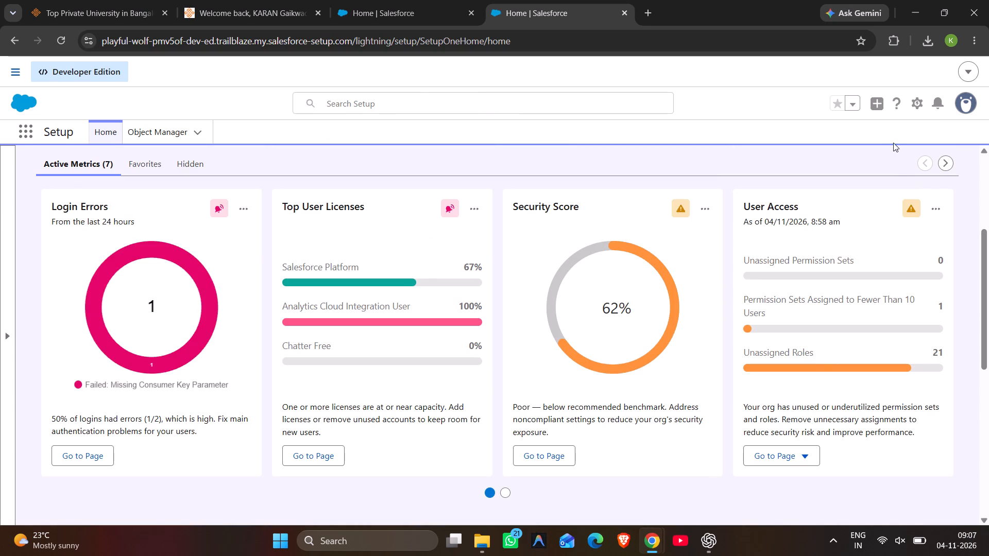
Open Setup in a new tab, search for "data impo" and open the Data Import Wizard.
click(916, 109)
click(853, 155)
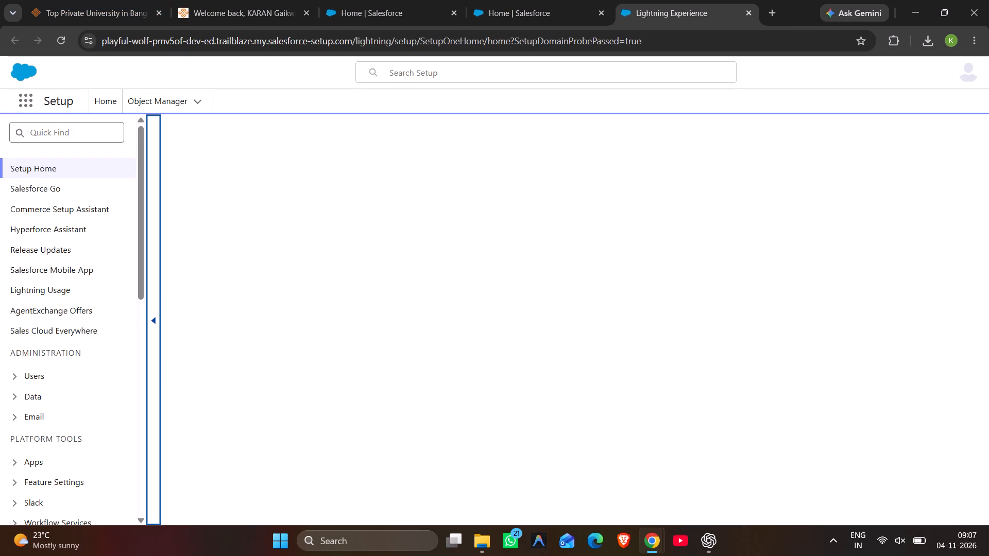
click(77, 133)
text(datd)
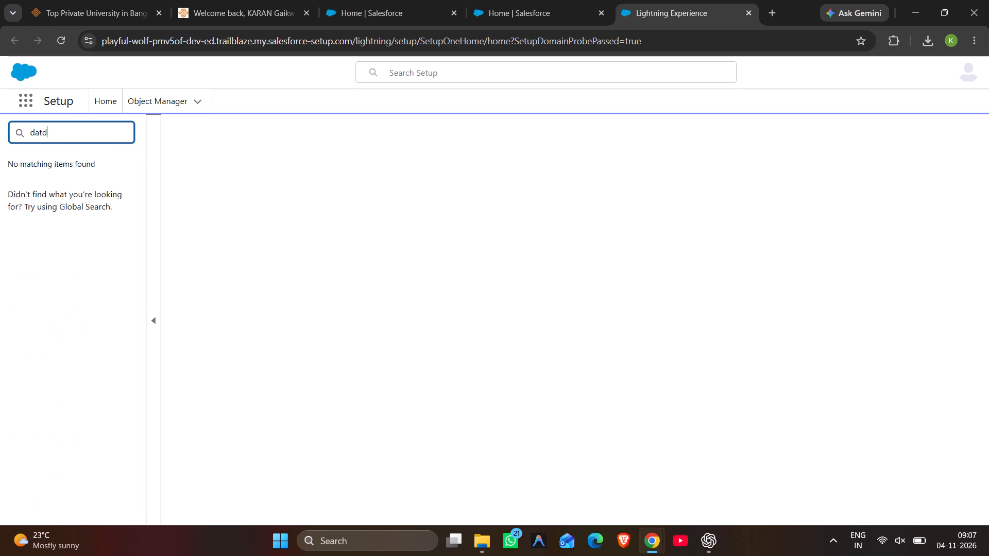
key(BackSpace)
key(a)
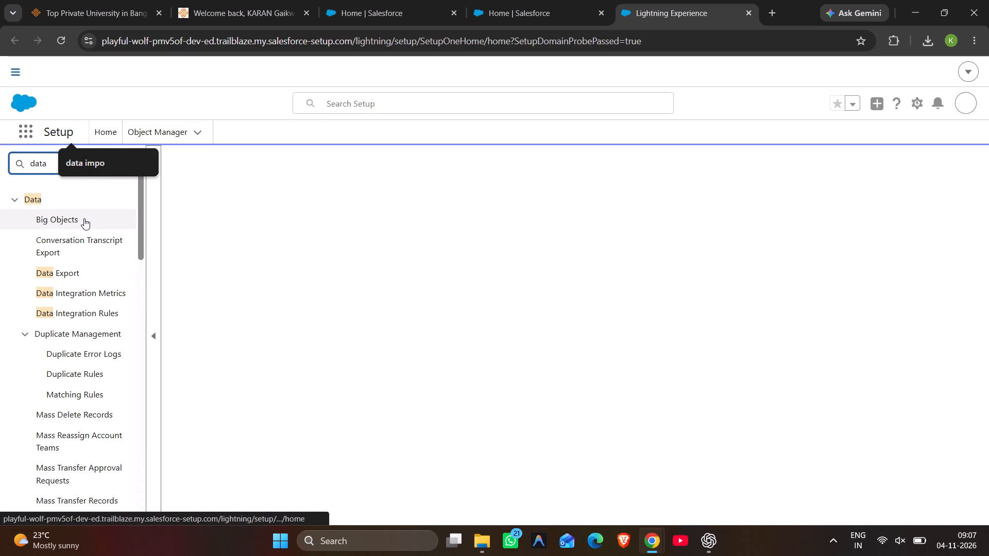
key(space)
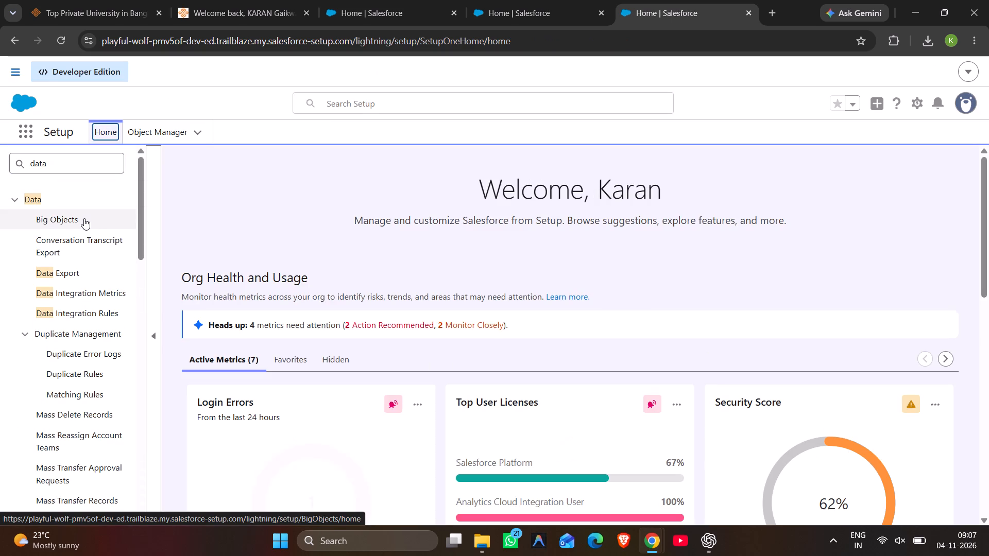
key(i)
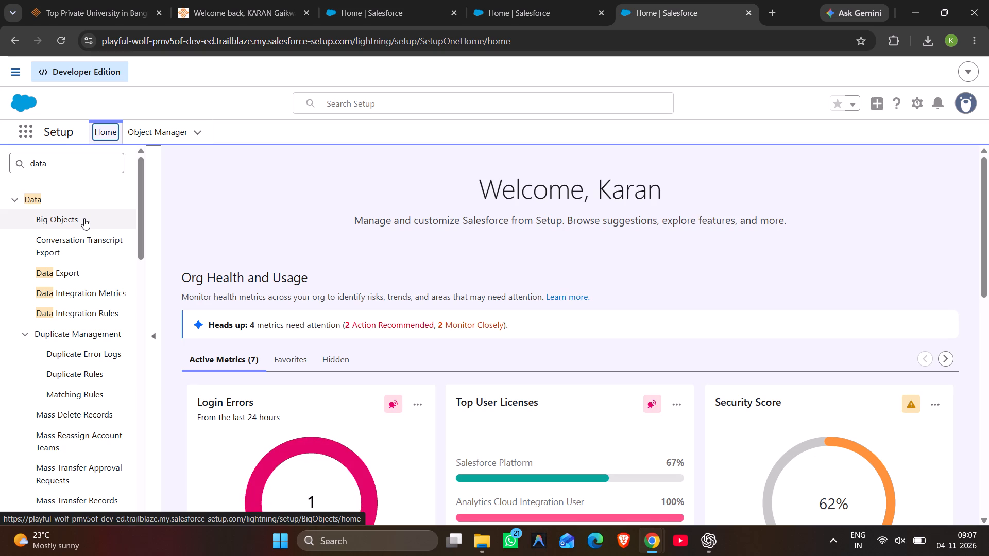
click(84, 158)
text(impo)
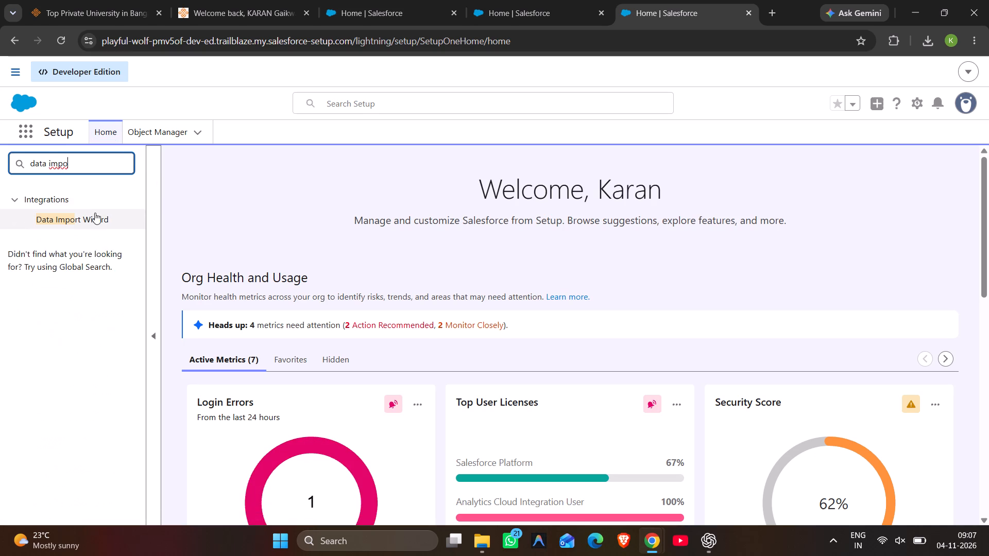
click(95, 217)
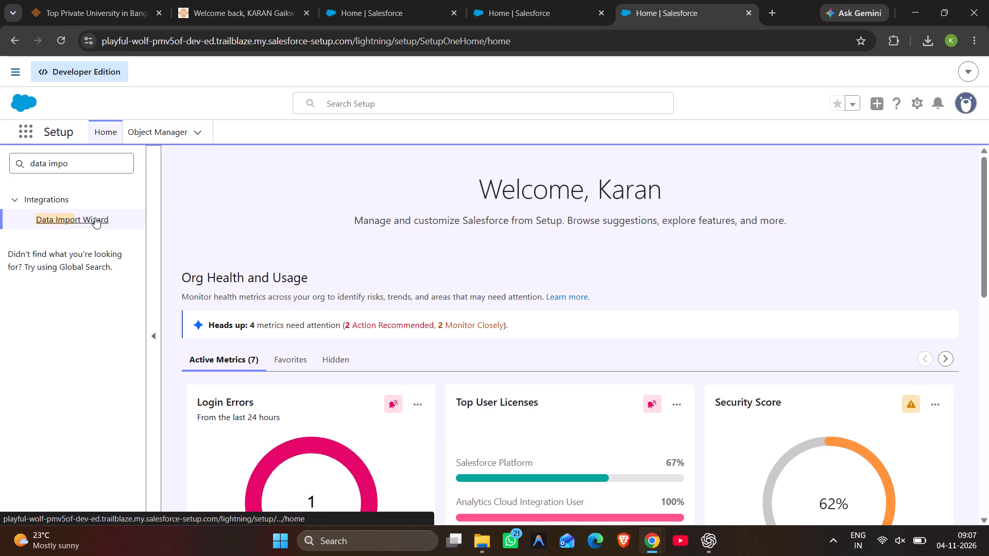
double_click(95, 217)
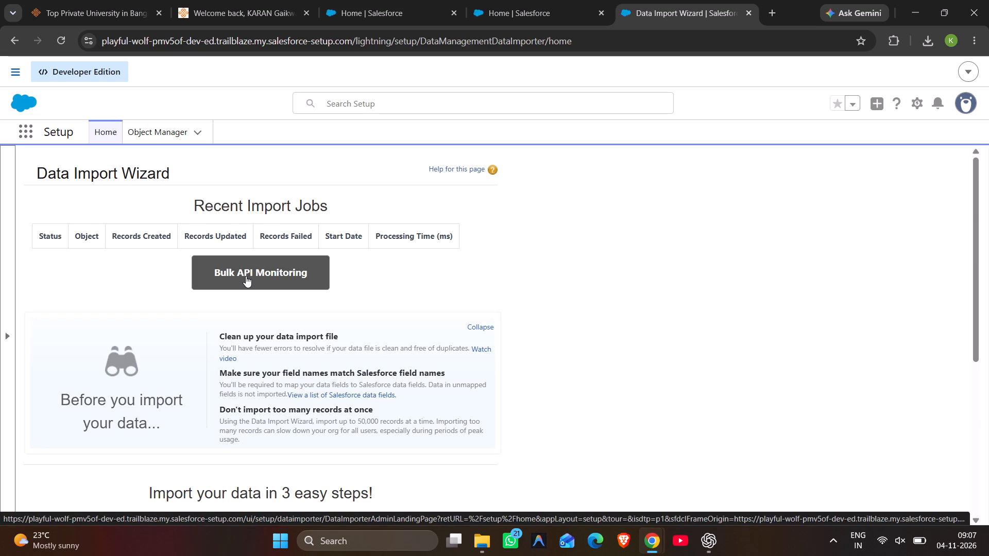
Launch the import wizard and choose to add new records for the standard Leads object.
scroll(246, 276, down, 3)
click(271, 361)
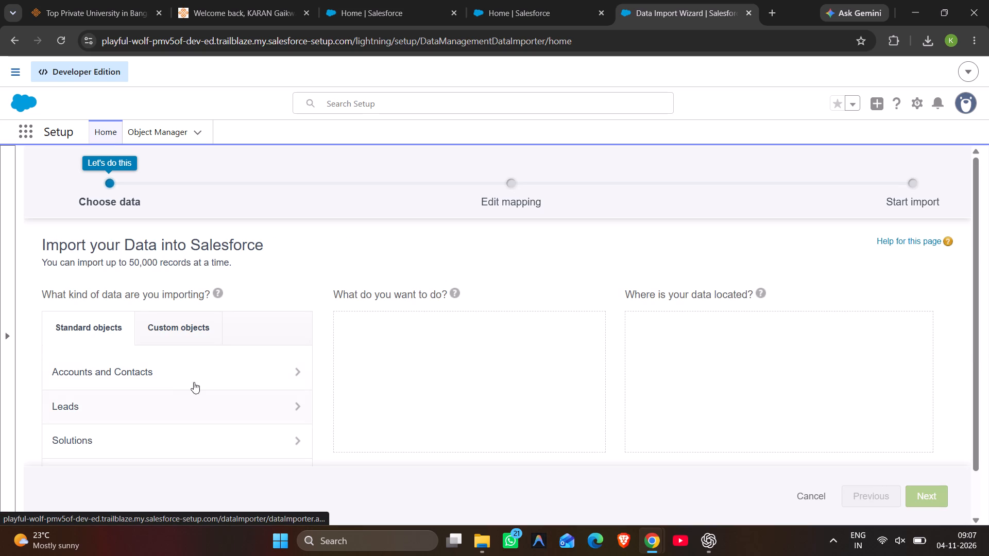
click(196, 405)
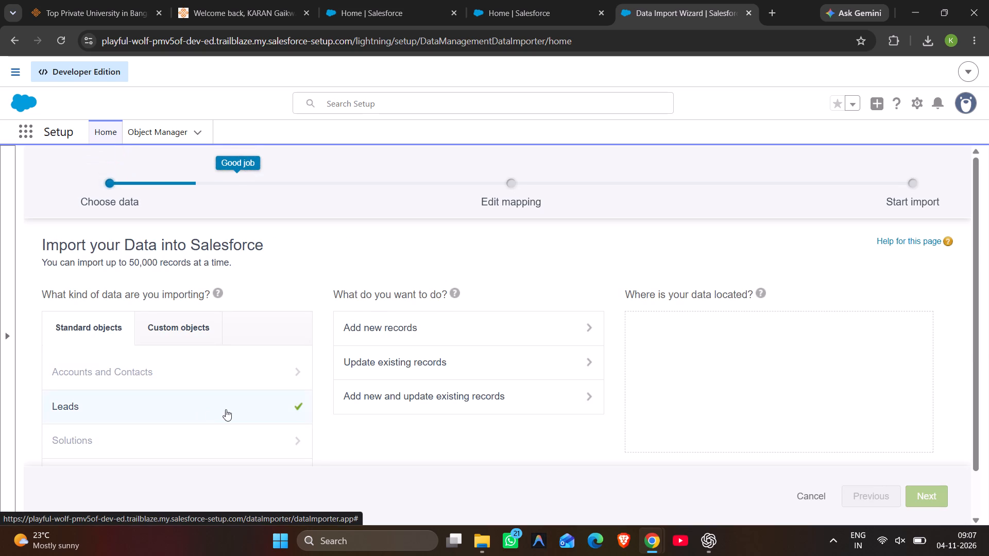
click(469, 326)
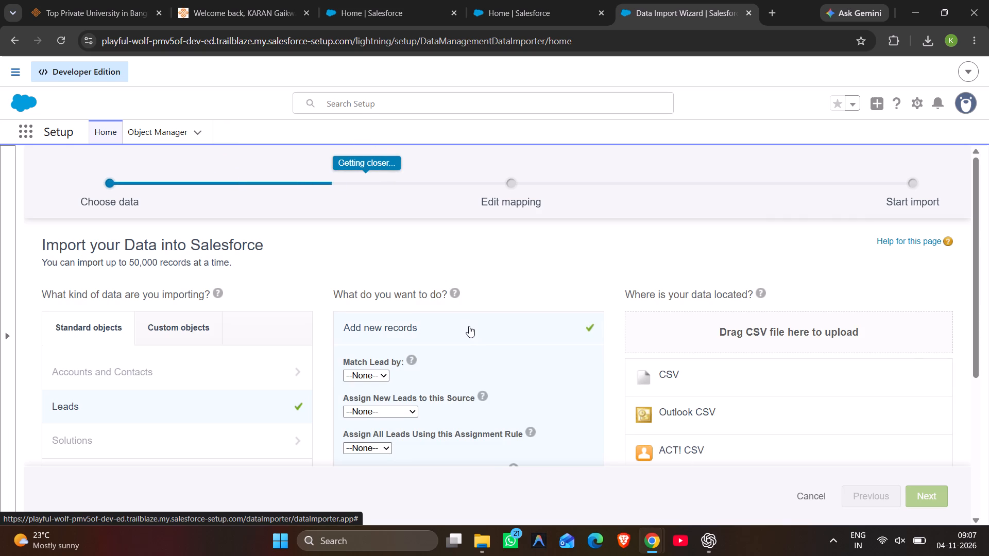
Match leads by Email and assign new leads to the Web source.
click(383, 378)
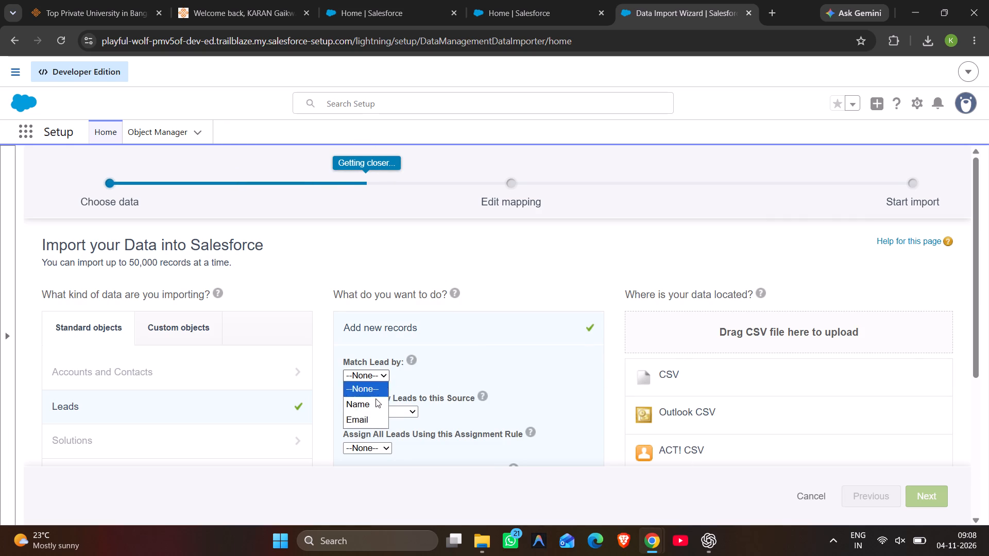
click(370, 422)
click(396, 410)
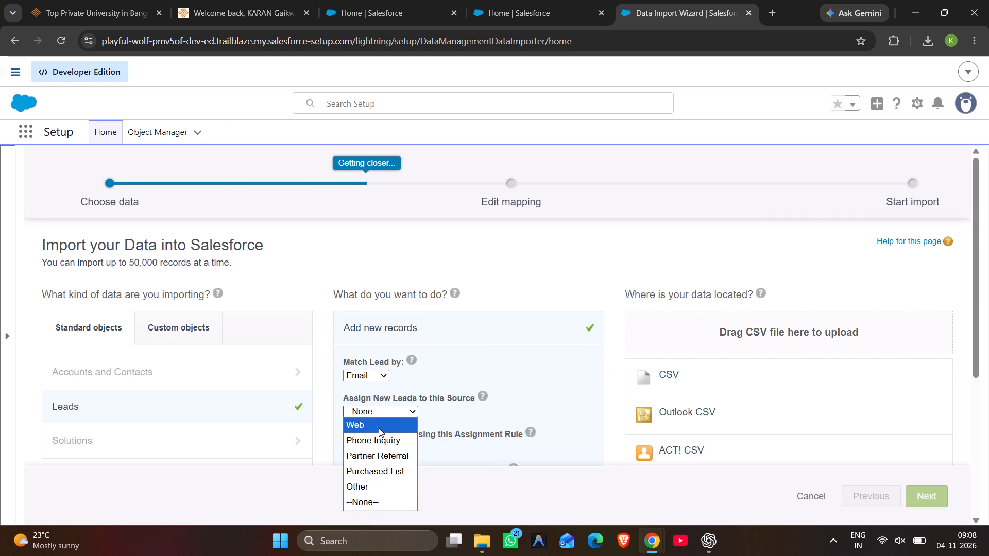
click(376, 427)
Choose CSV as the data source, load Lead Import.csv from Downloads, and proceed to the field mapping.
scroll(457, 393, down, 1)
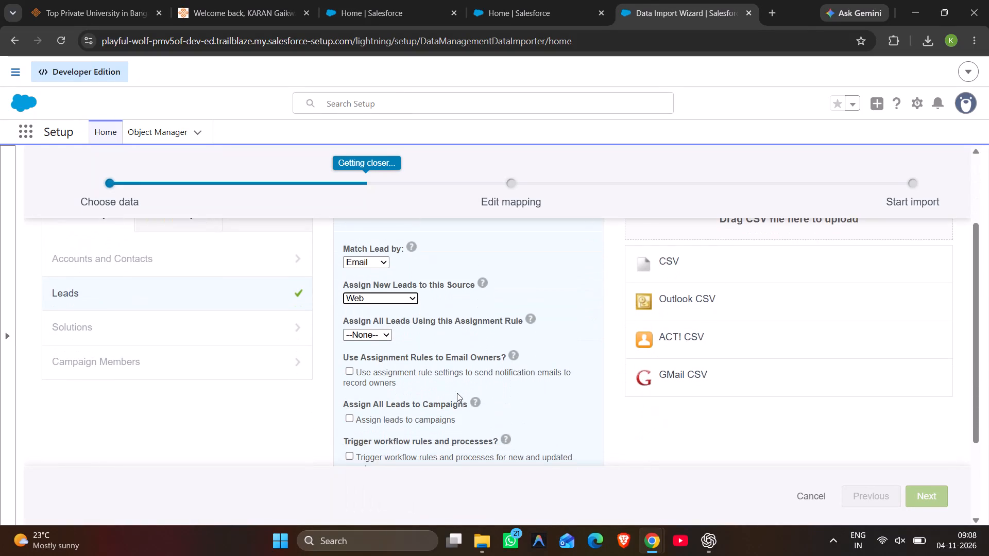
scroll(457, 393, down, 2)
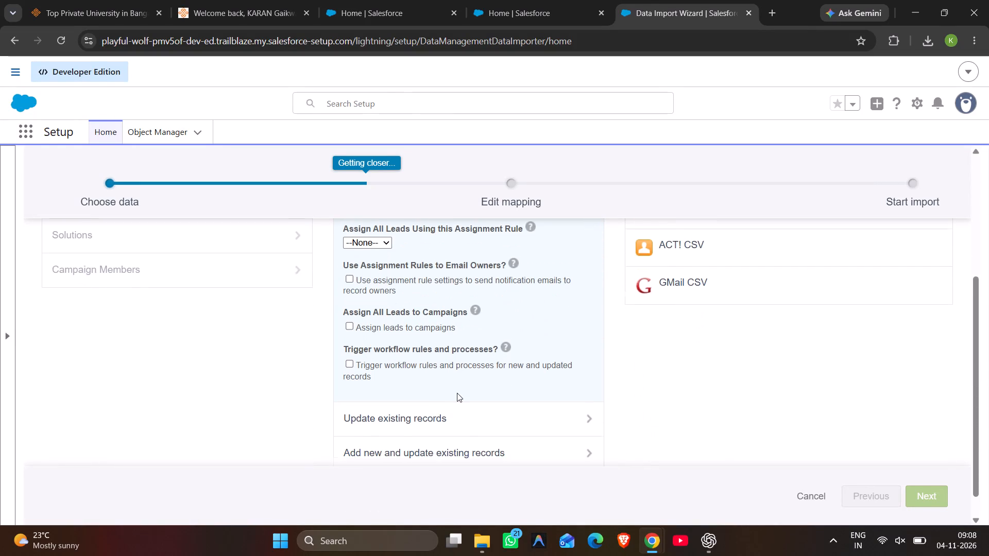
scroll(457, 393, down, 1)
scroll(457, 393, up, 2)
click(689, 292)
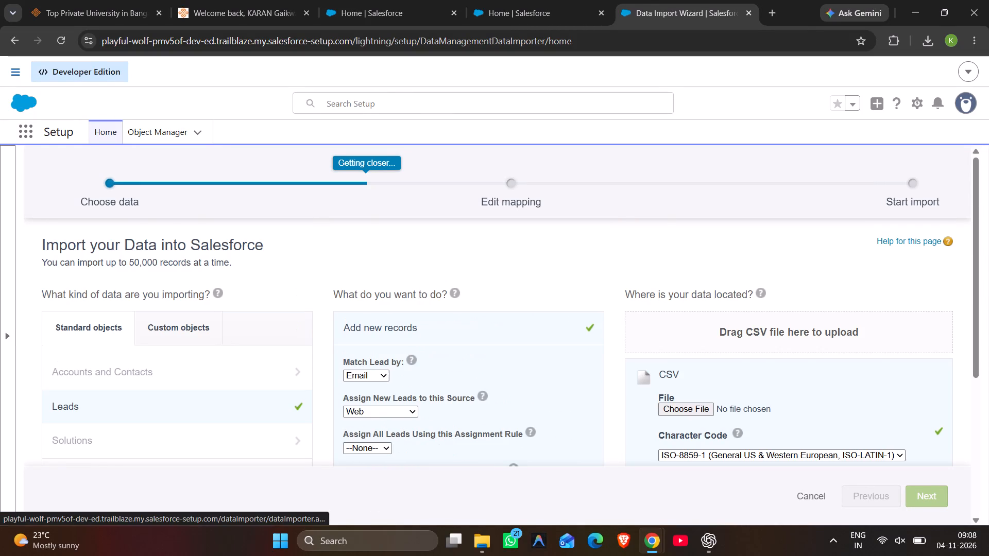
click(684, 404)
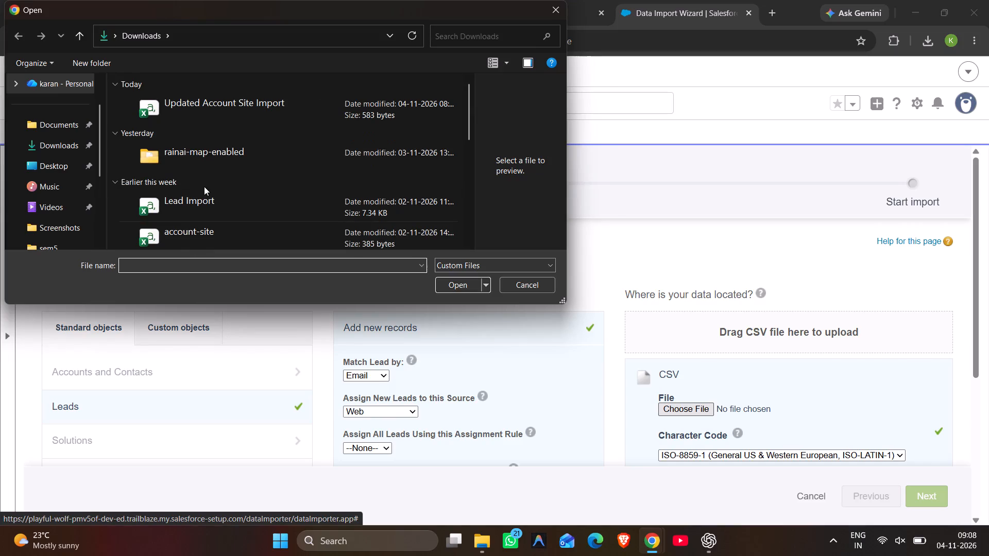
click(208, 197)
click(463, 281)
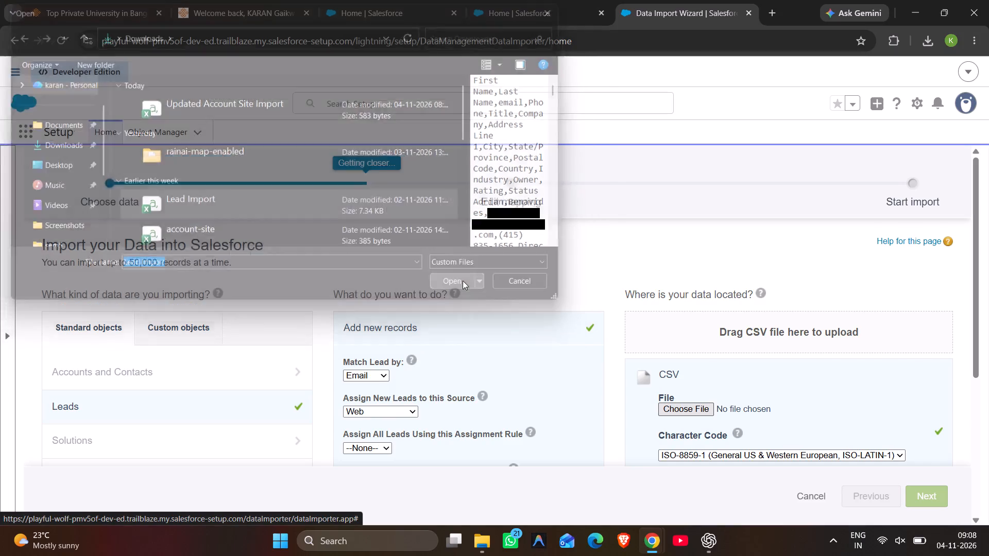
scroll(827, 375, down, 1)
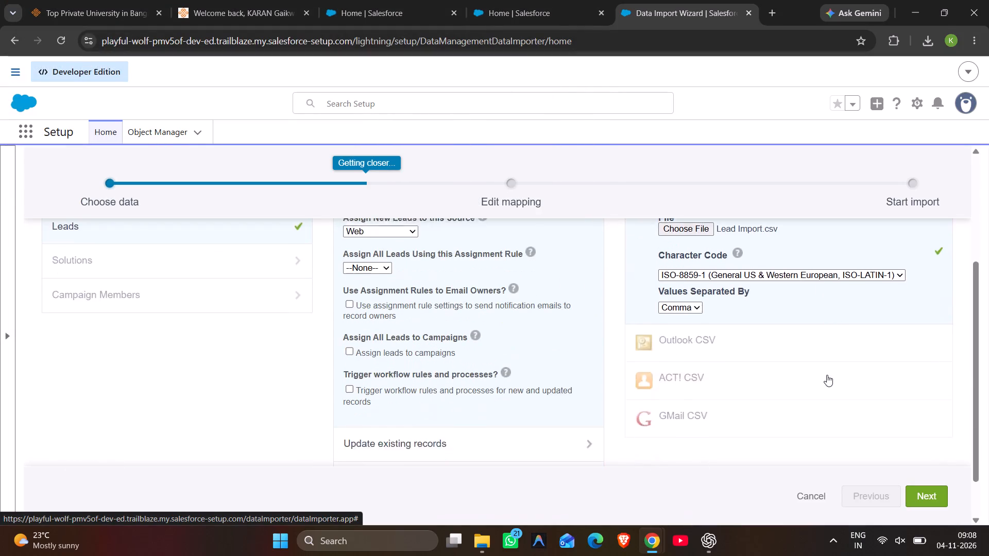
scroll(827, 375, down, 1)
click(936, 494)
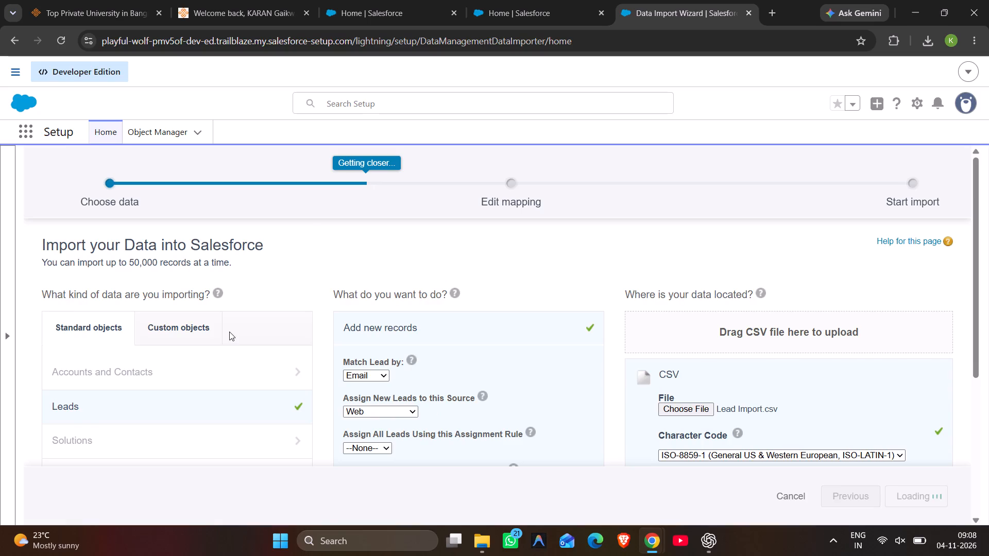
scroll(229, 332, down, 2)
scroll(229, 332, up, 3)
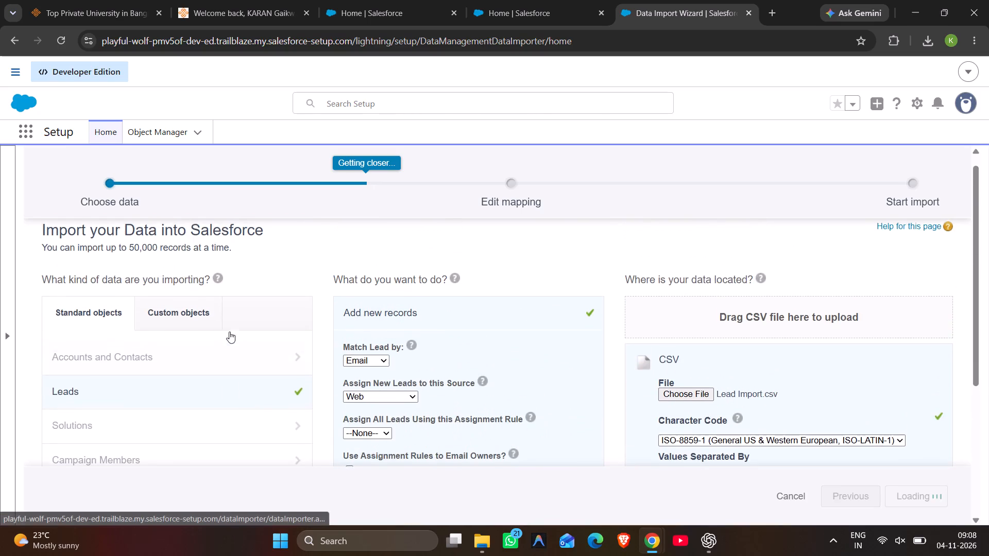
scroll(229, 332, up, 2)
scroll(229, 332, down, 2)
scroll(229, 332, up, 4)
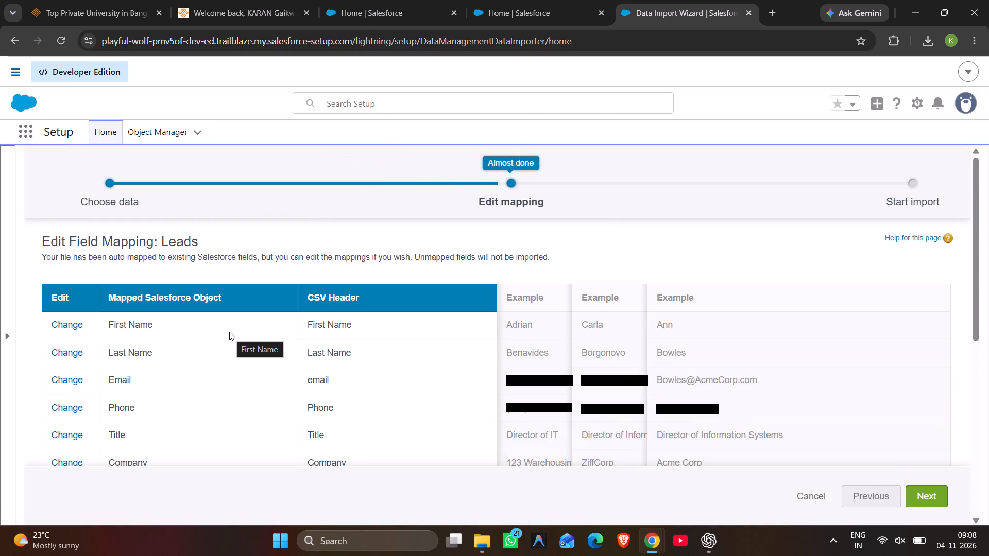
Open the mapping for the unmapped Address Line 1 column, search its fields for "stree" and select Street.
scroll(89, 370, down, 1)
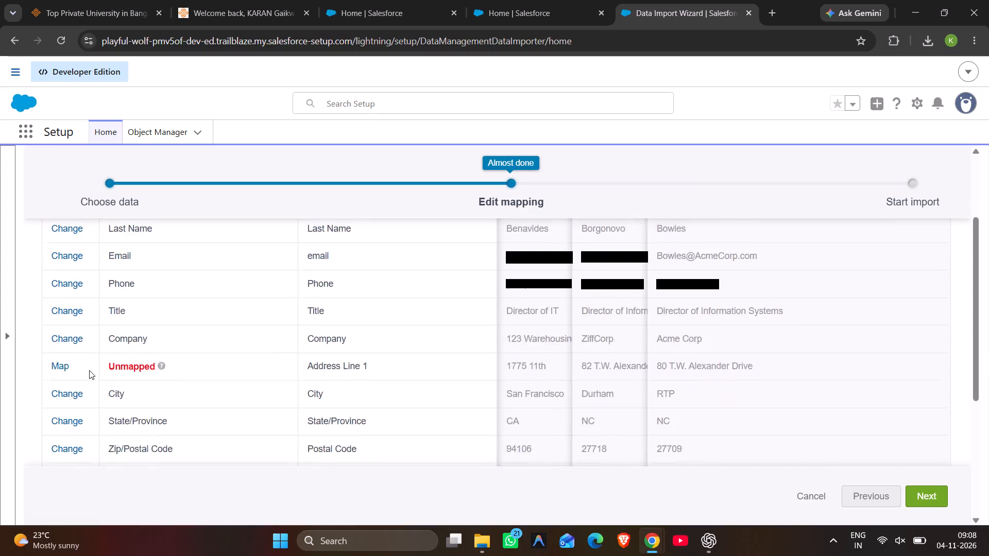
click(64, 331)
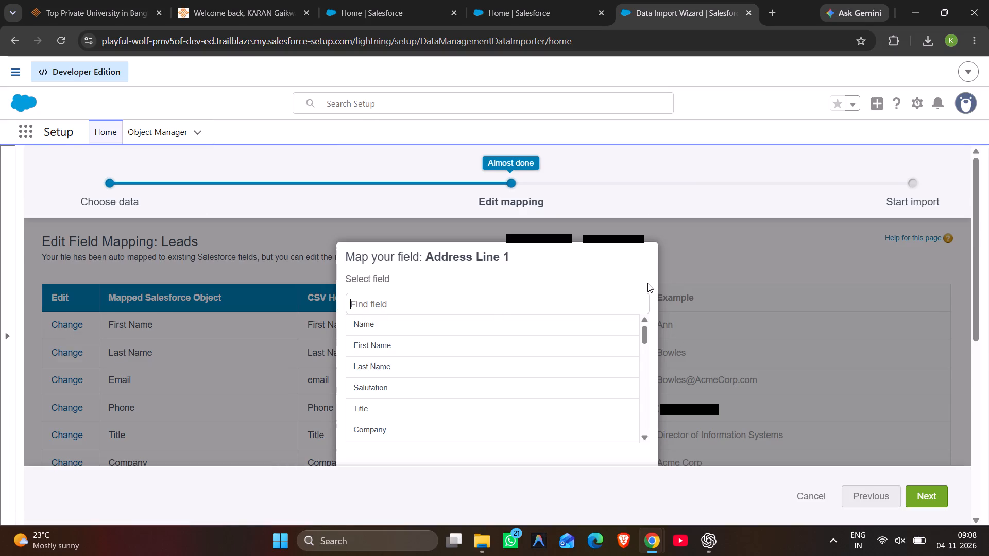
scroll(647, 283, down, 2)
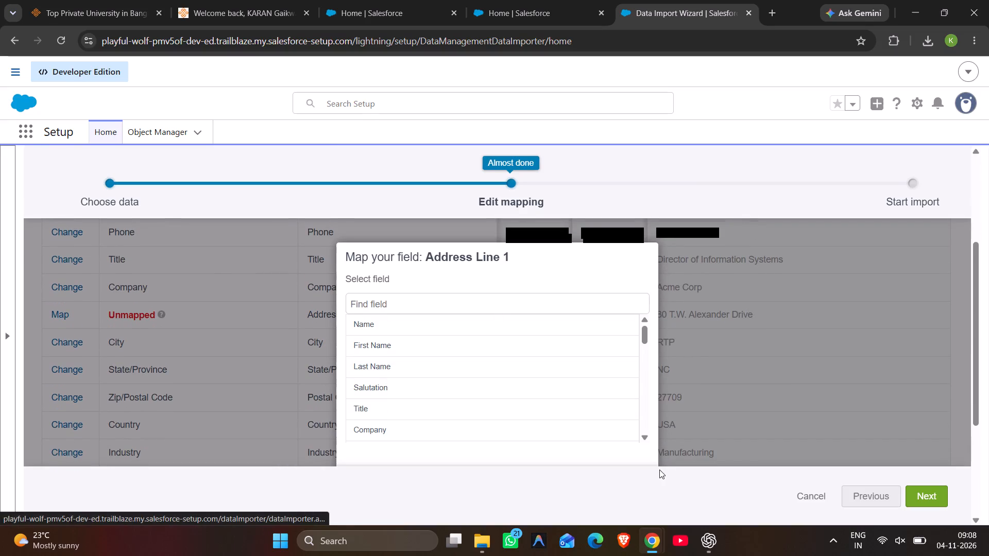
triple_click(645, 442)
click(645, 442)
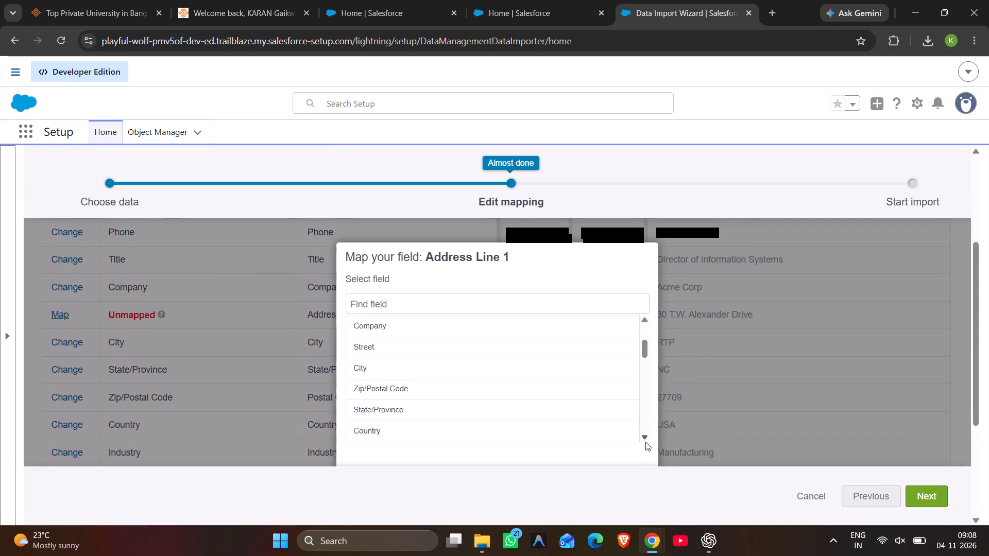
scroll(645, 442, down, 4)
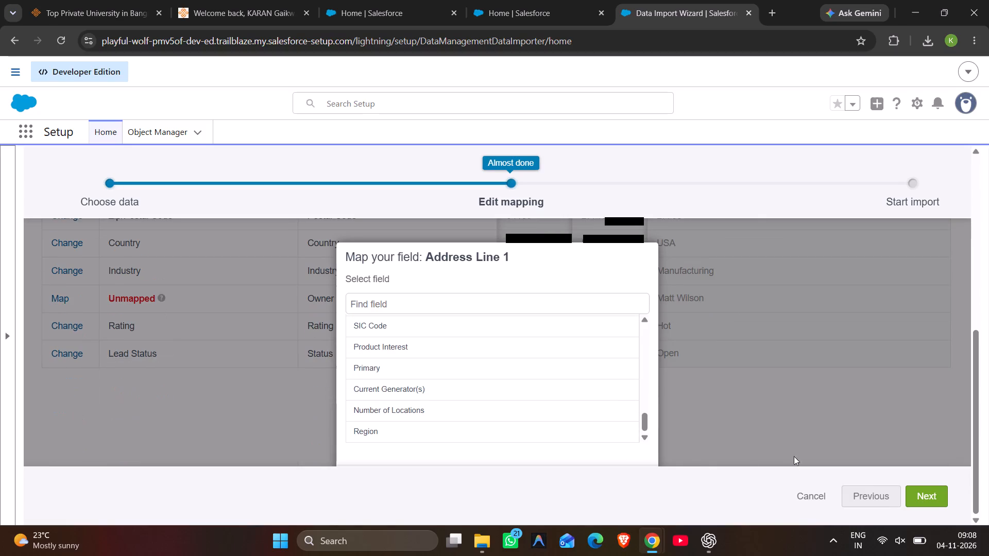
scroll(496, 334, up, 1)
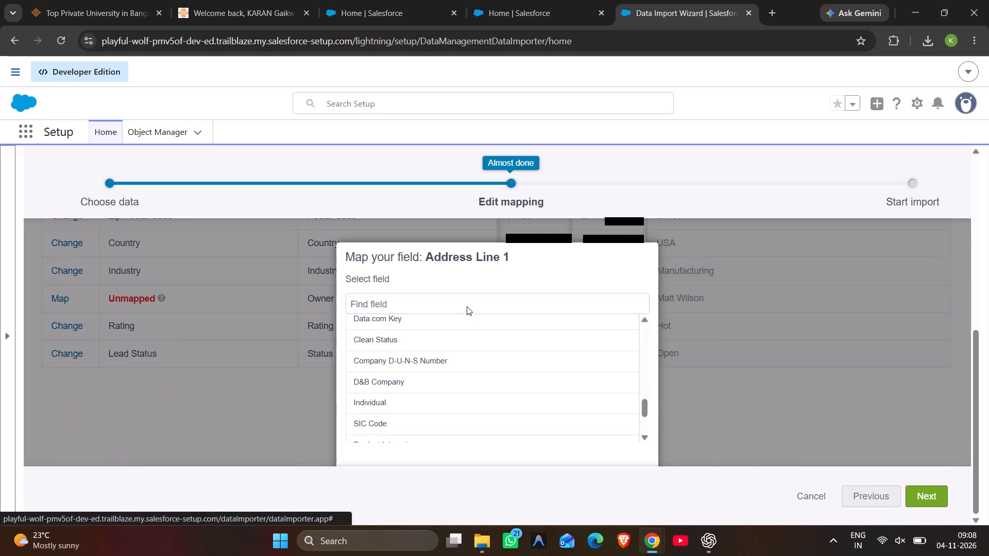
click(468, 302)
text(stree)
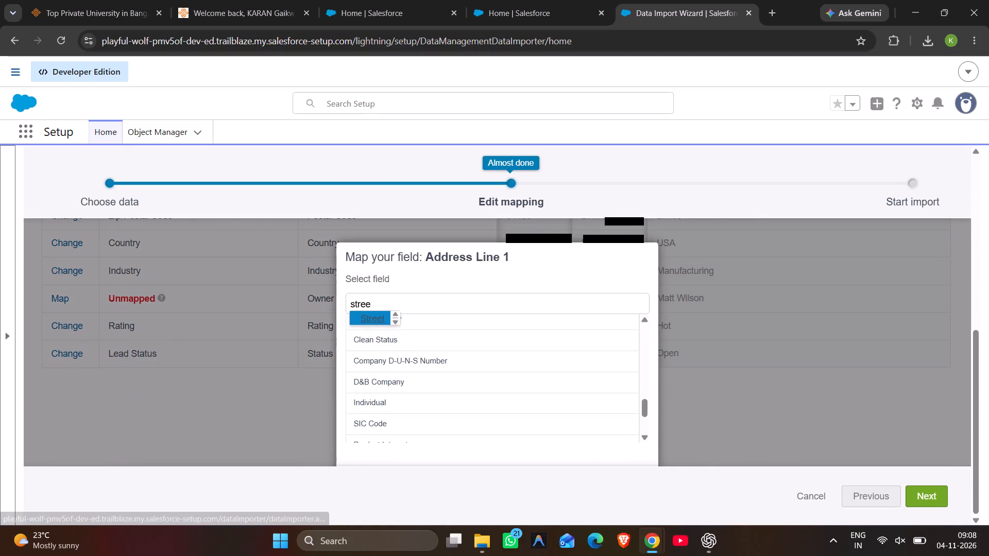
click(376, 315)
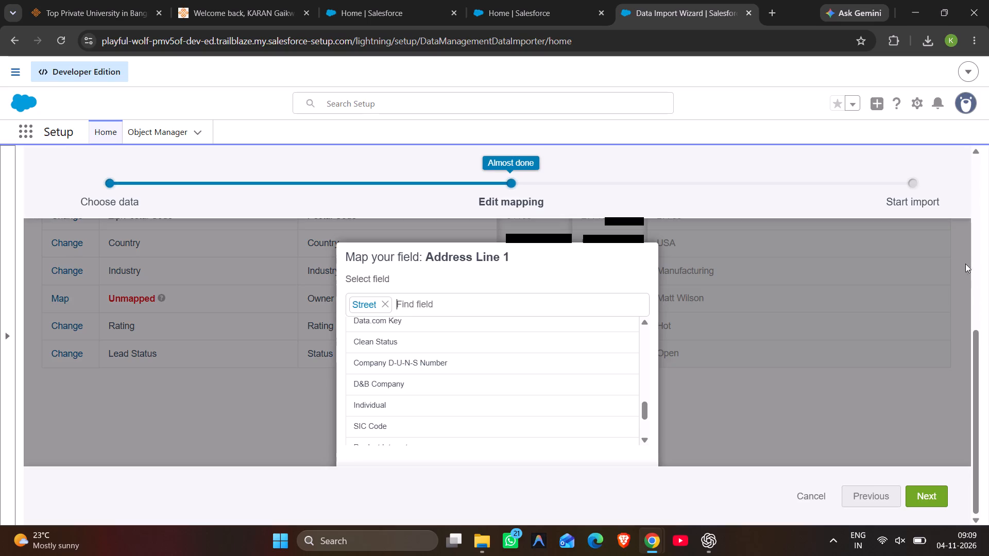
Examine the Address Line 1 mapping dialog and the page behind it for a way to confirm the Street selection.
triple_click(979, 247)
click(979, 247)
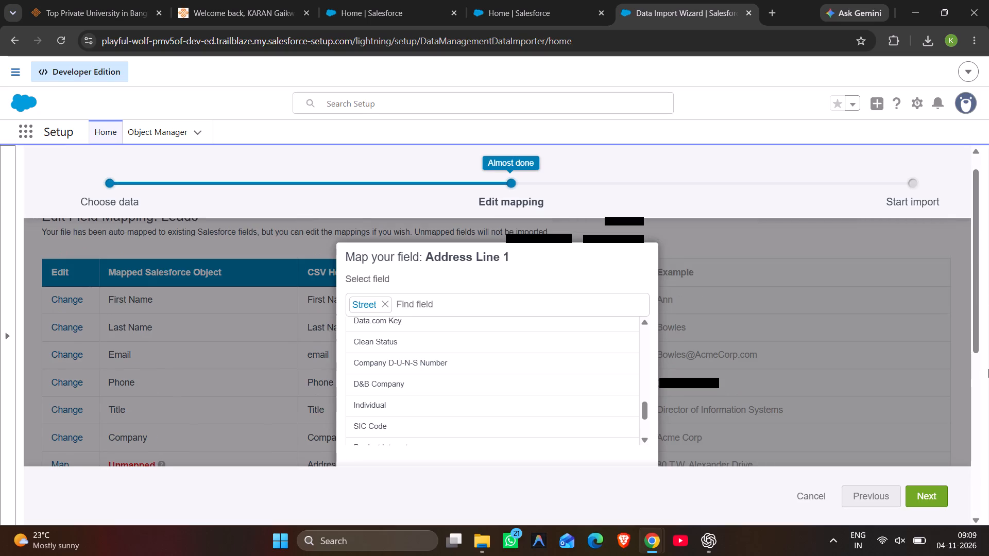
click(988, 391)
scroll(647, 265, down, 2)
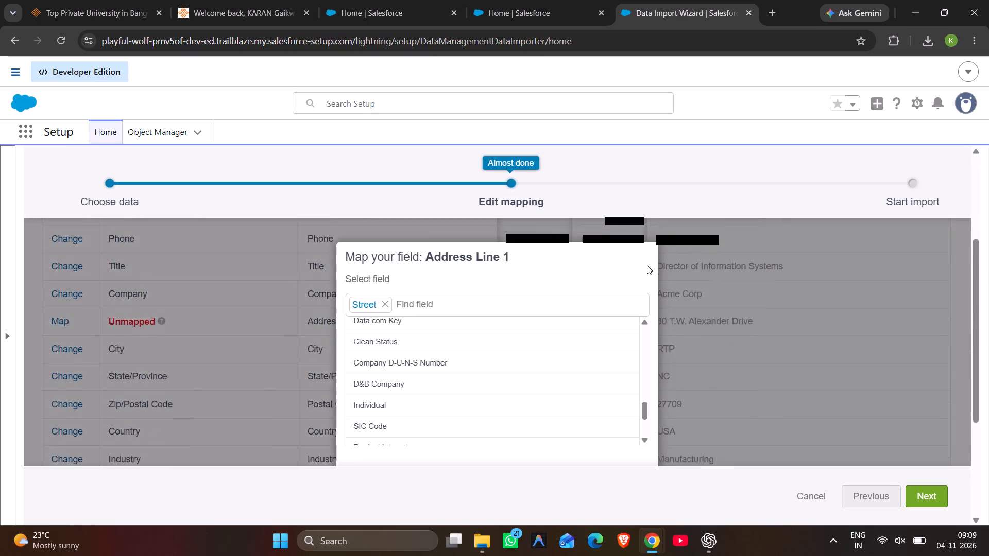
scroll(650, 255, down, 1)
scroll(347, 208, down, 2)
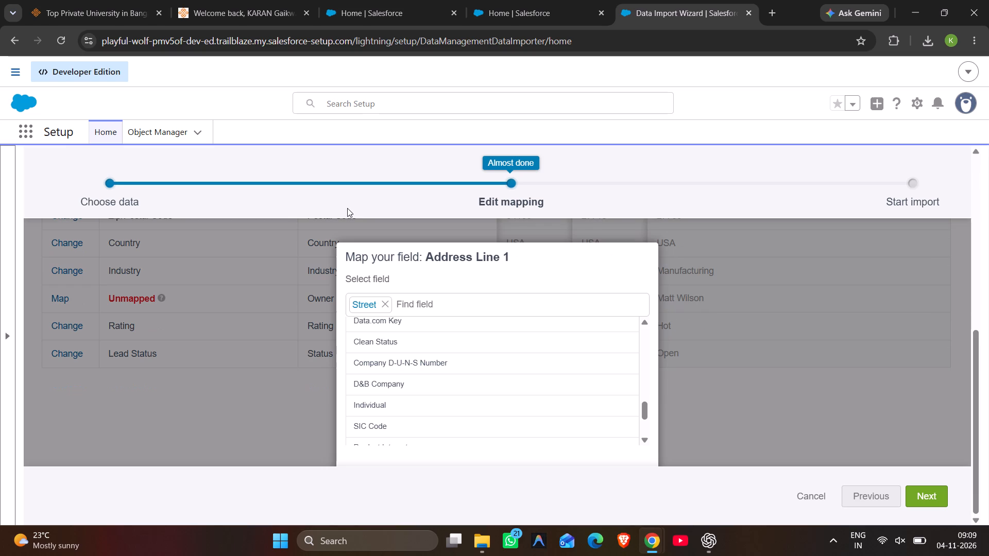
scroll(347, 208, down, 1)
drag(527, 287, 491, 244)
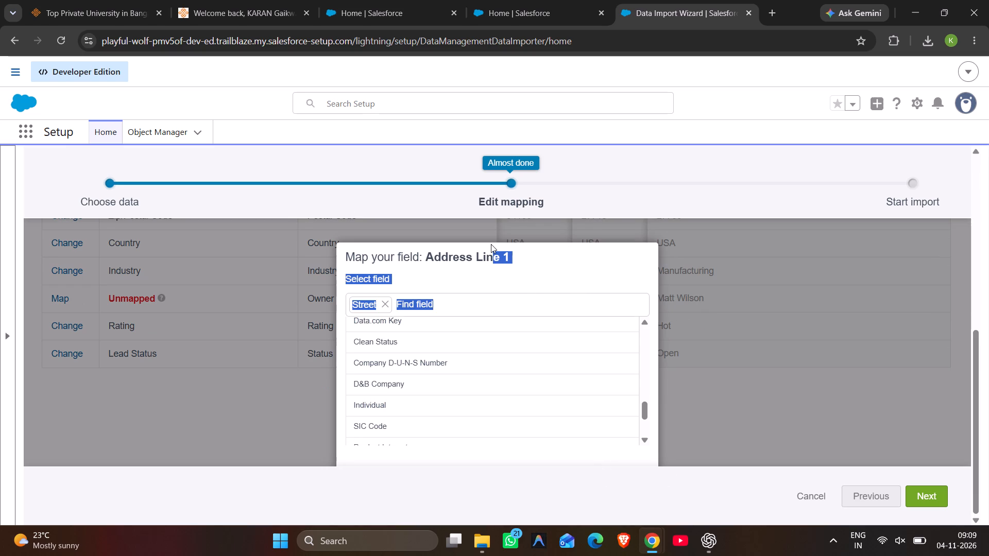
click(544, 239)
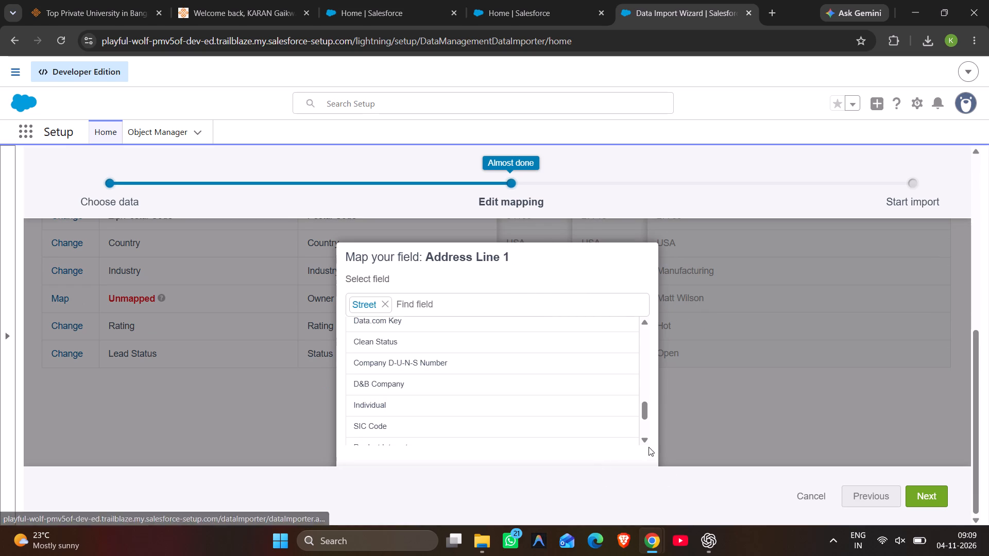
double_click(638, 477)
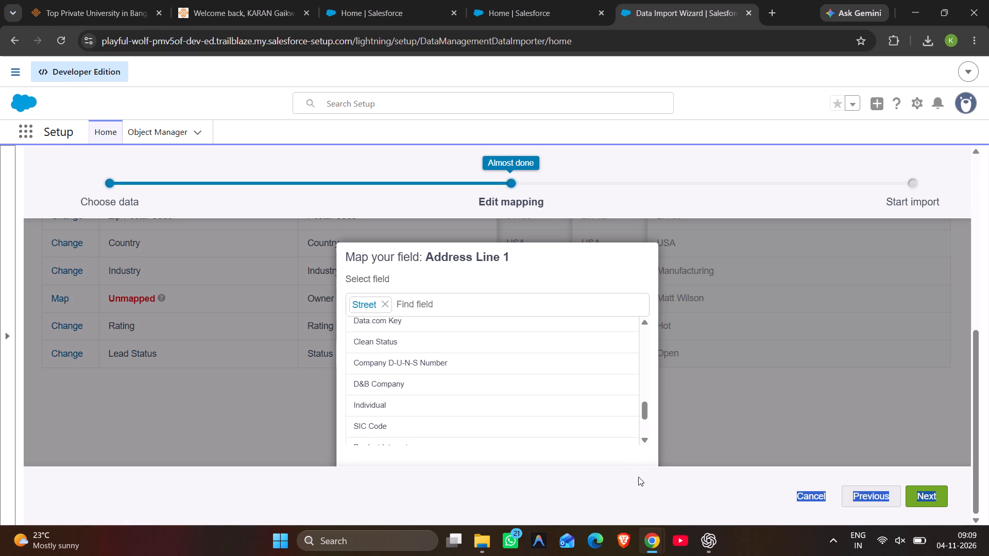
click(638, 448)
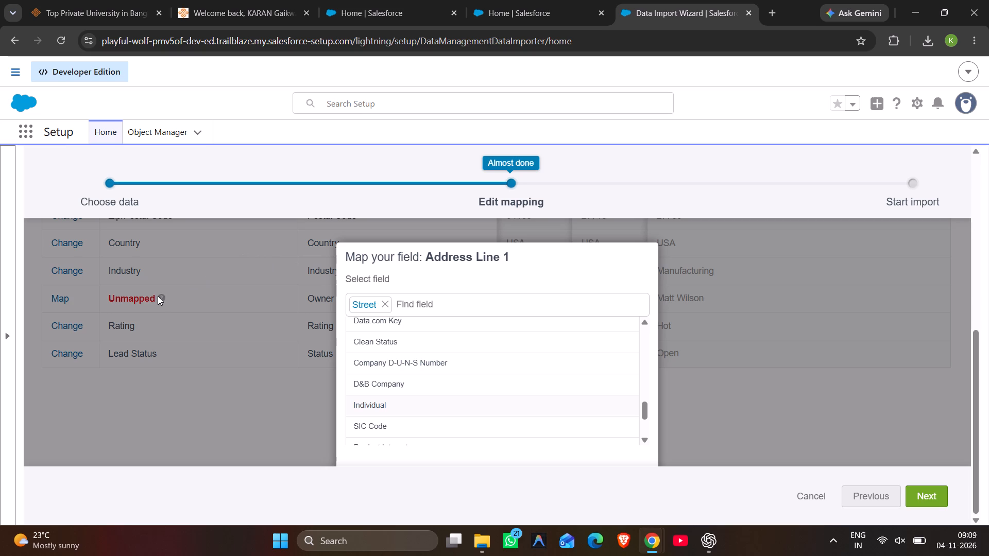
Check the Trailhead instructions on confirming the Street mapping, and look for the Map button in the Address Line 1 dialog again.
key(alt+Tab)
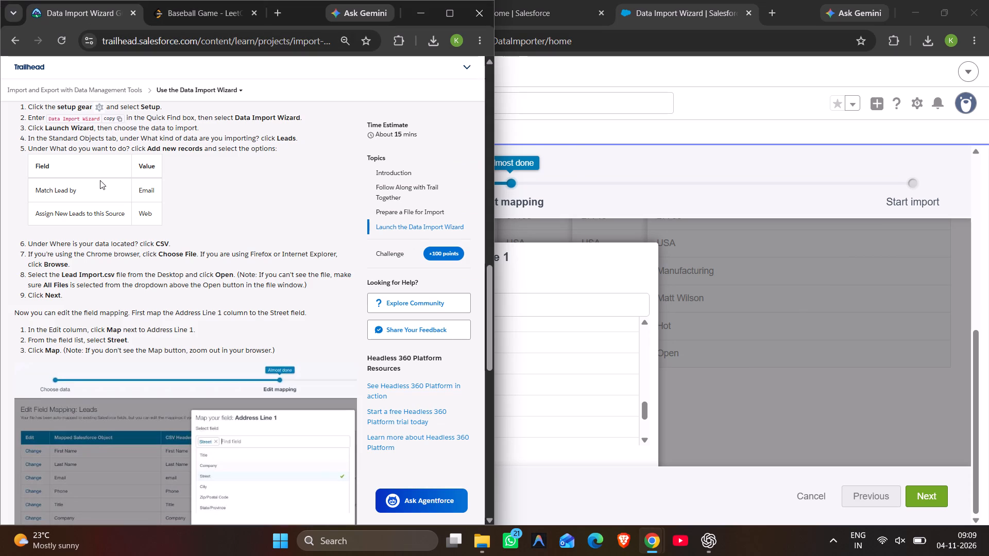
scroll(100, 180, down, 2)
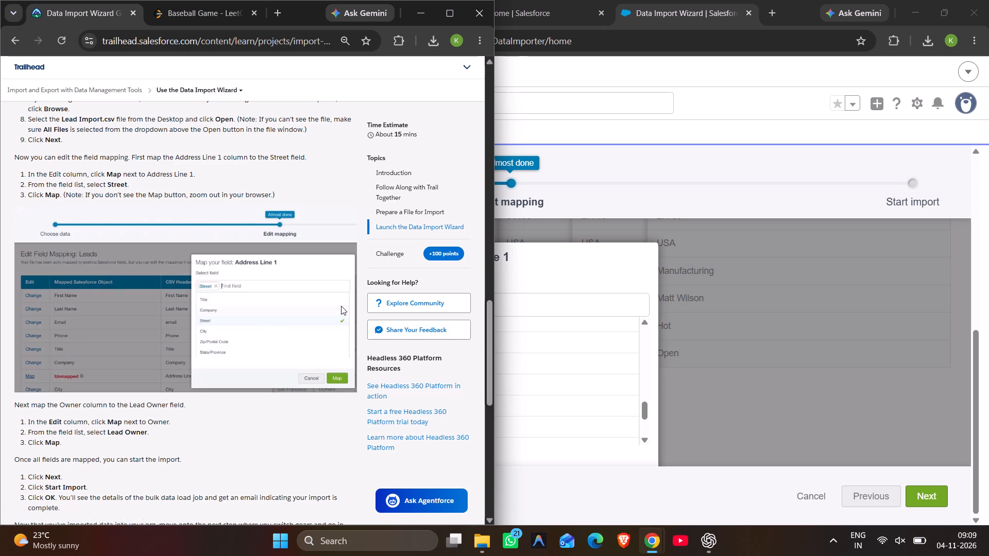
click(770, 320)
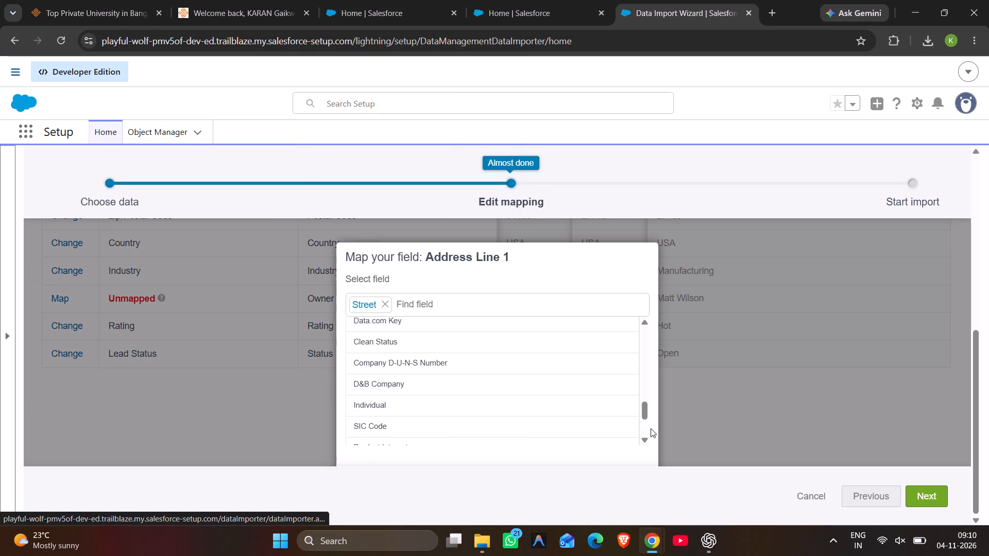
scroll(640, 463, down, 1)
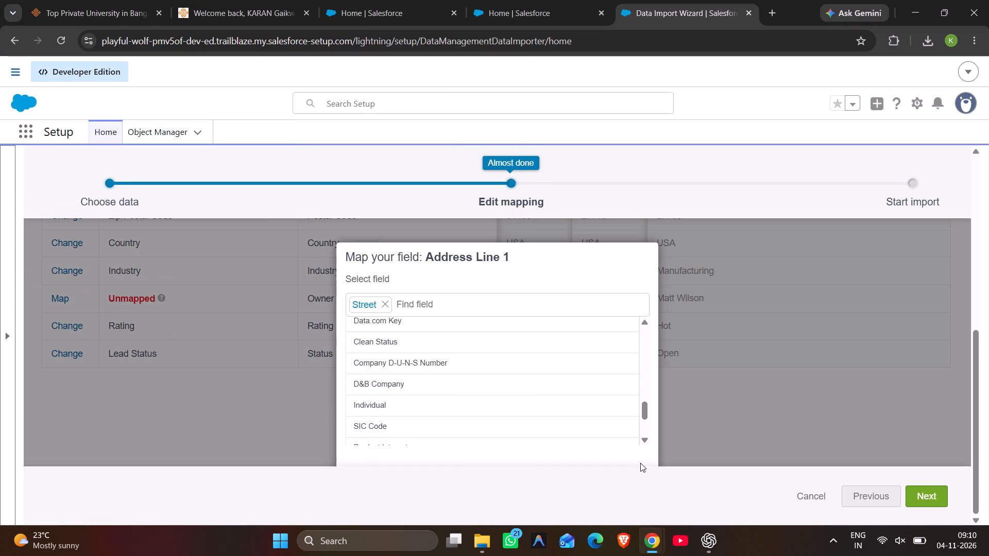
scroll(640, 463, down, 1)
scroll(366, 138, down, 4)
scroll(366, 138, up, 3)
scroll(659, 351, down, 1)
Go back from field mapping to the Choose data stage of the import wizard.
click(874, 498)
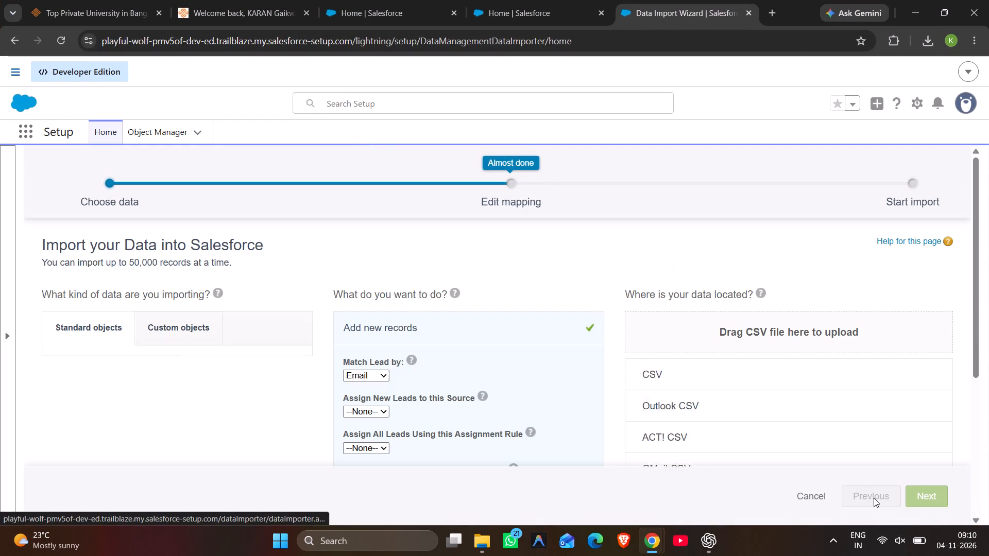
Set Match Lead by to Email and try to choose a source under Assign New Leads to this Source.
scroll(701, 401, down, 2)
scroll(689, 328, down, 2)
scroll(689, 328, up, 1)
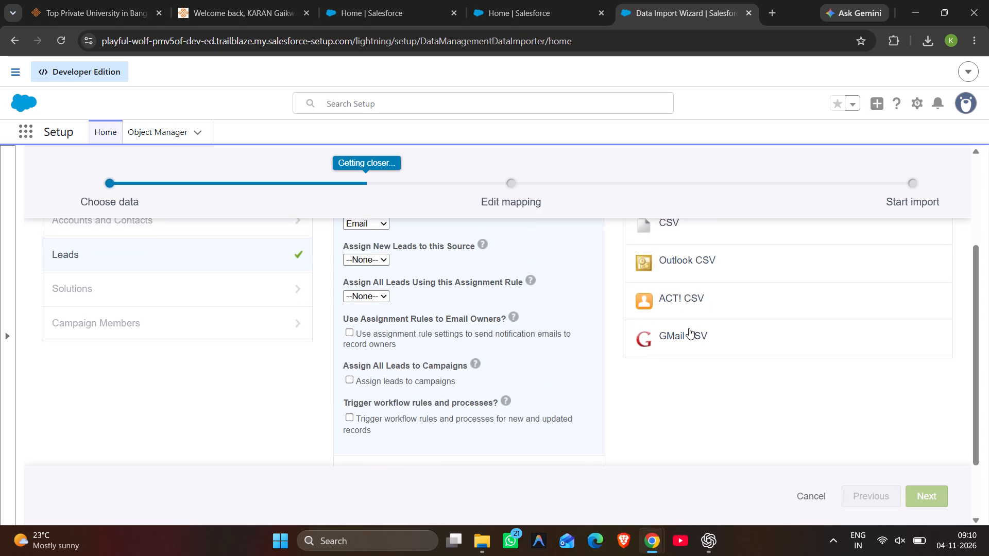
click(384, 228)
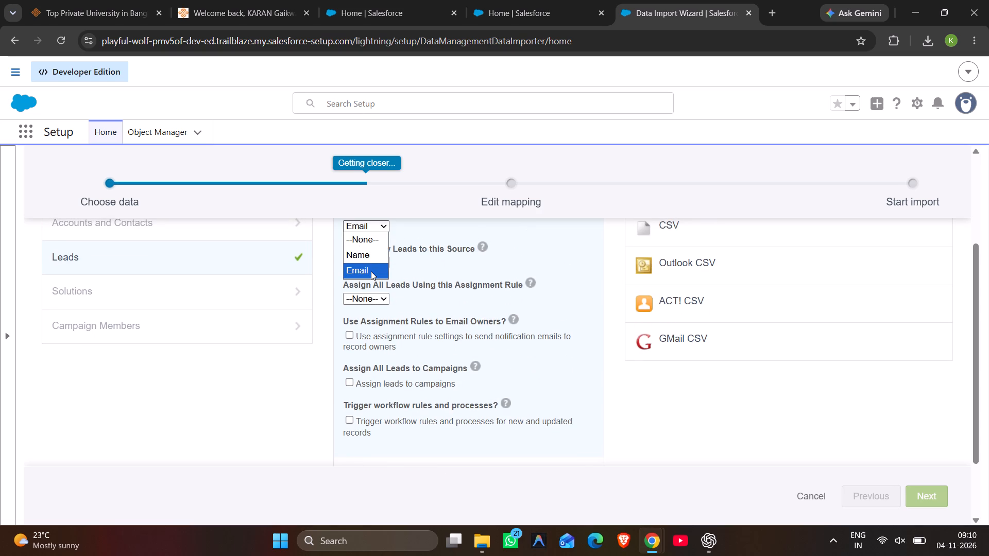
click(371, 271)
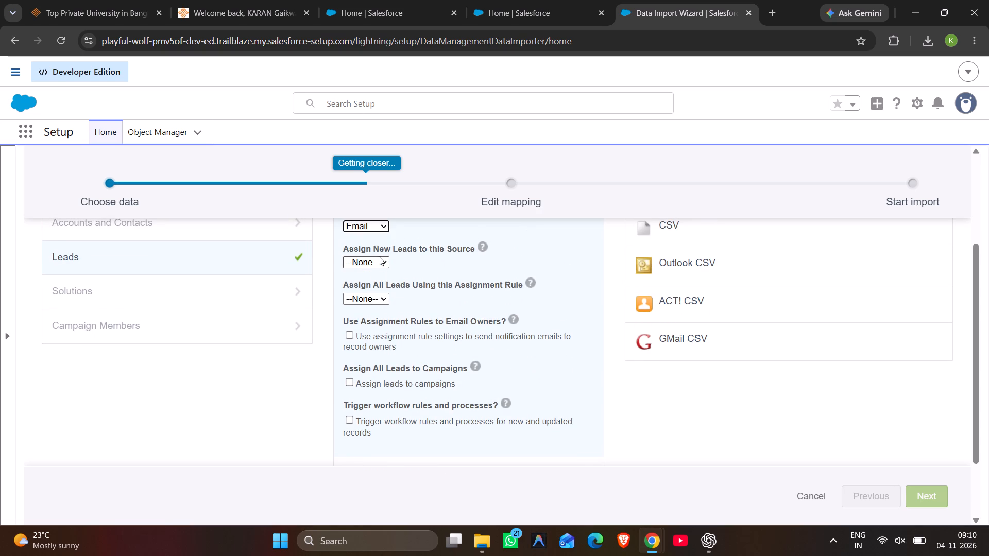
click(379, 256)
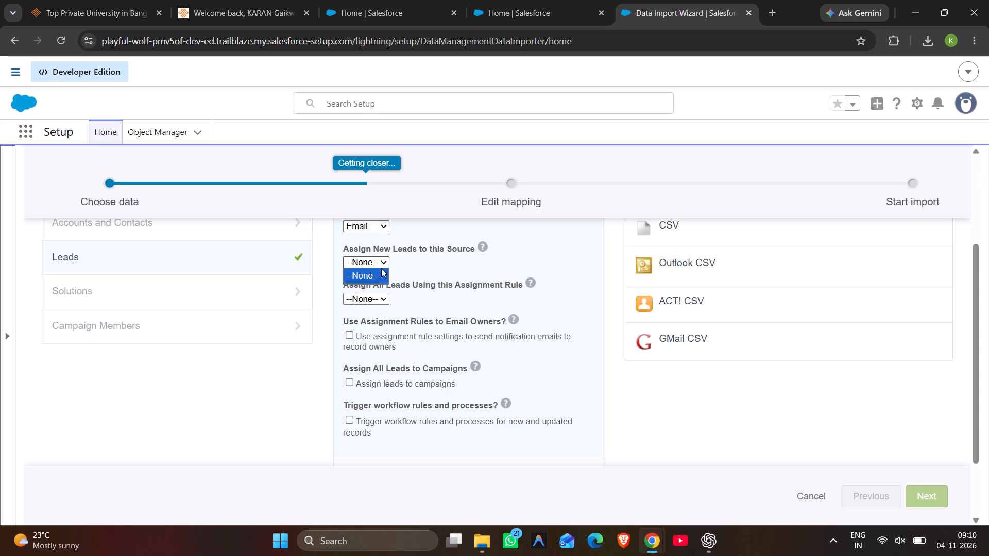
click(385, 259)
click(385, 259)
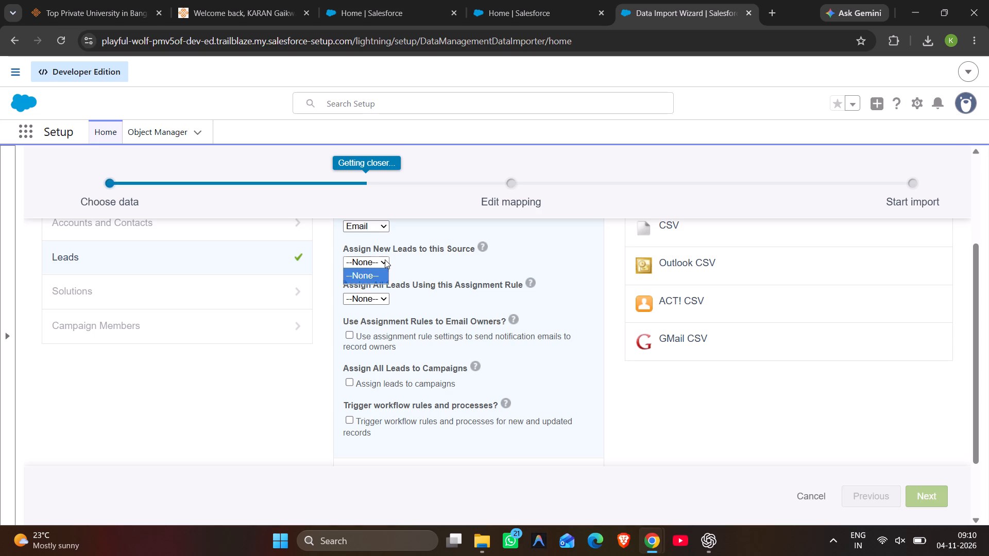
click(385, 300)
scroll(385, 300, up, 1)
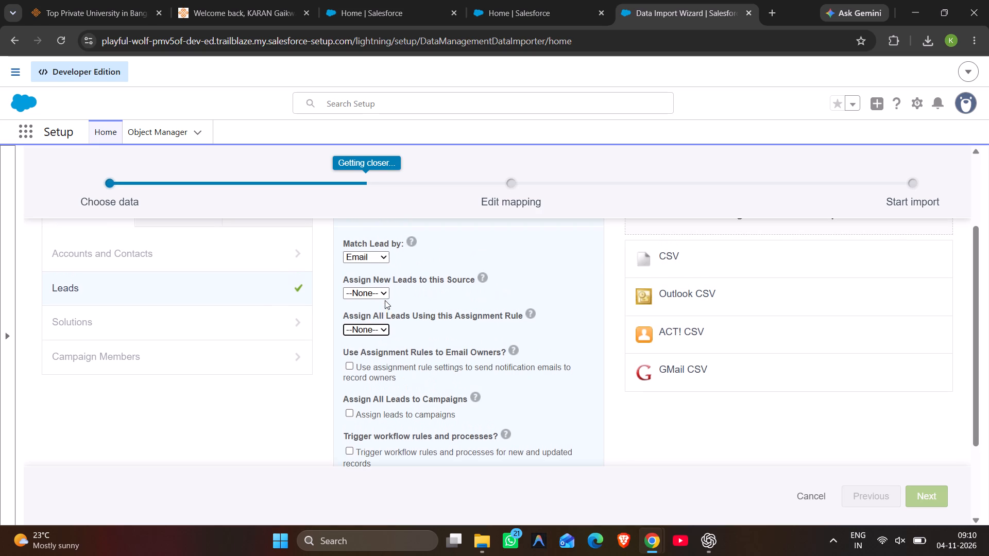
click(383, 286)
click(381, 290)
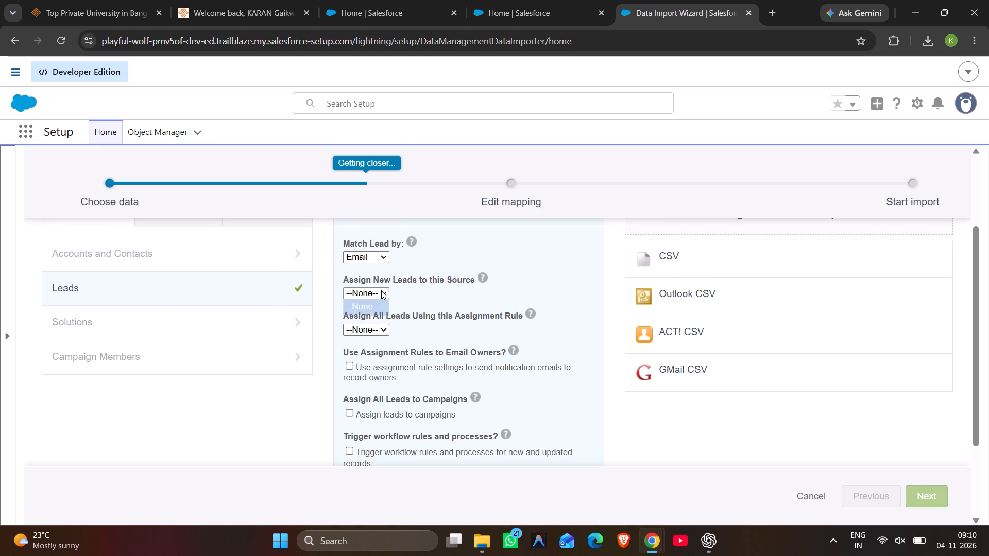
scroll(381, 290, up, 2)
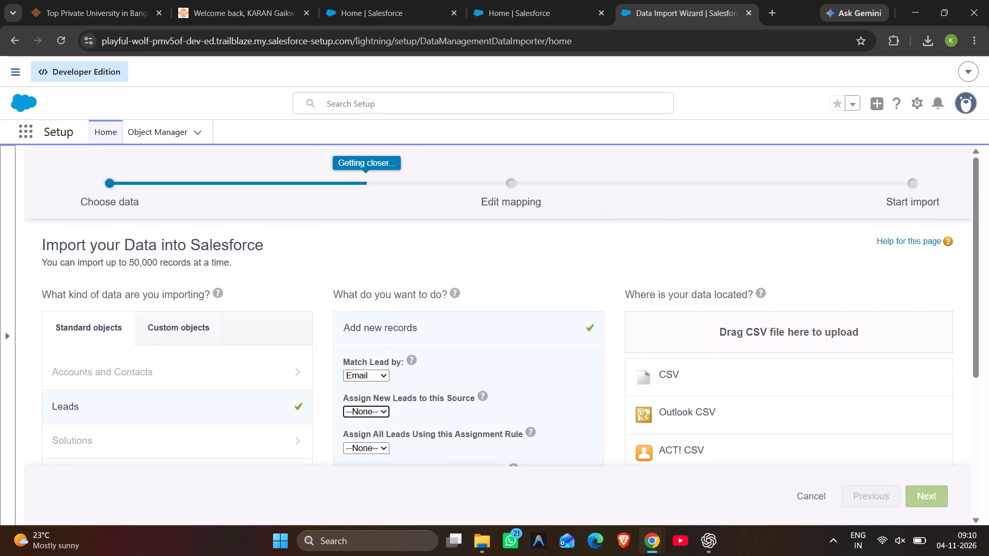
Reselect Leads as the data to import, choose Add new records and set Match Lead by to Email.
scroll(381, 290, down, 2)
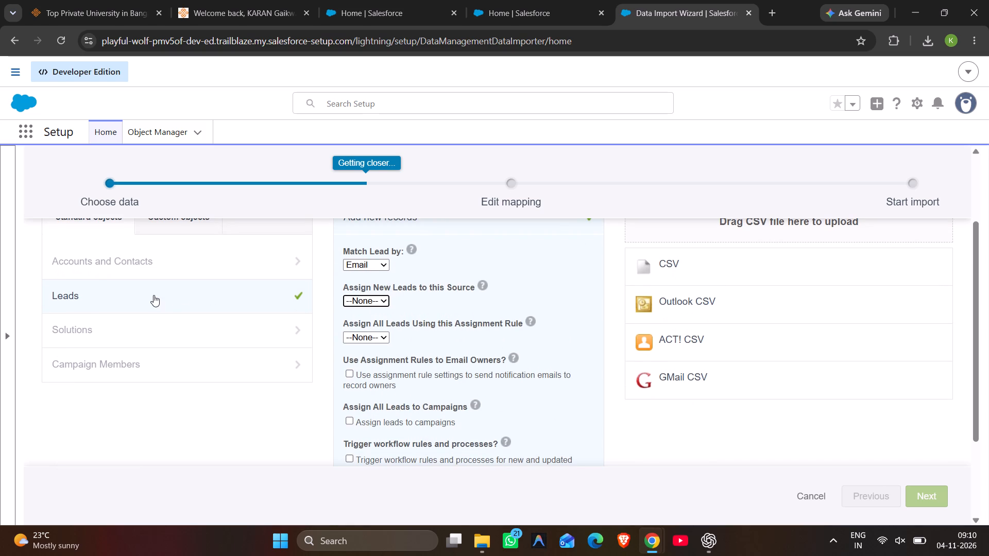
click(154, 295)
scroll(302, 353, down, 1)
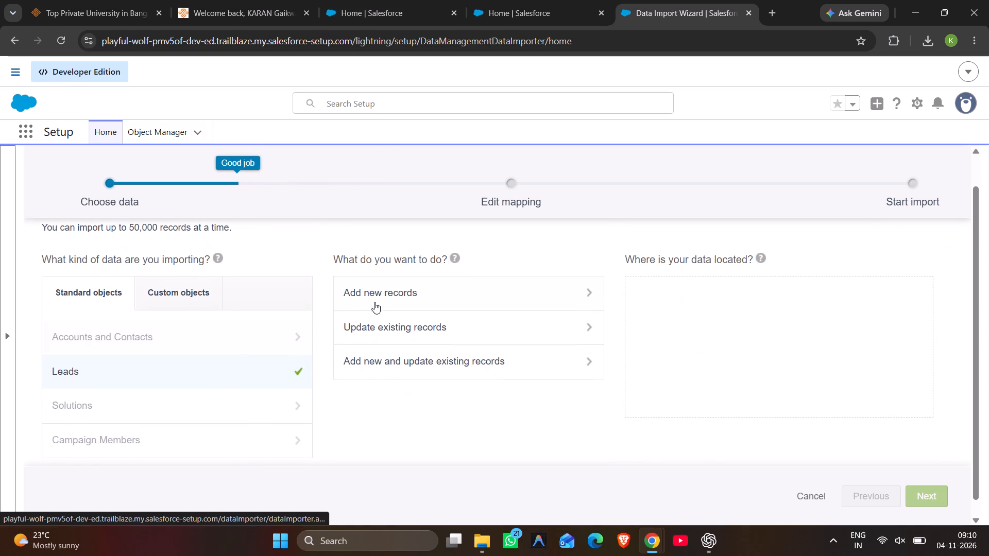
click(390, 290)
click(383, 385)
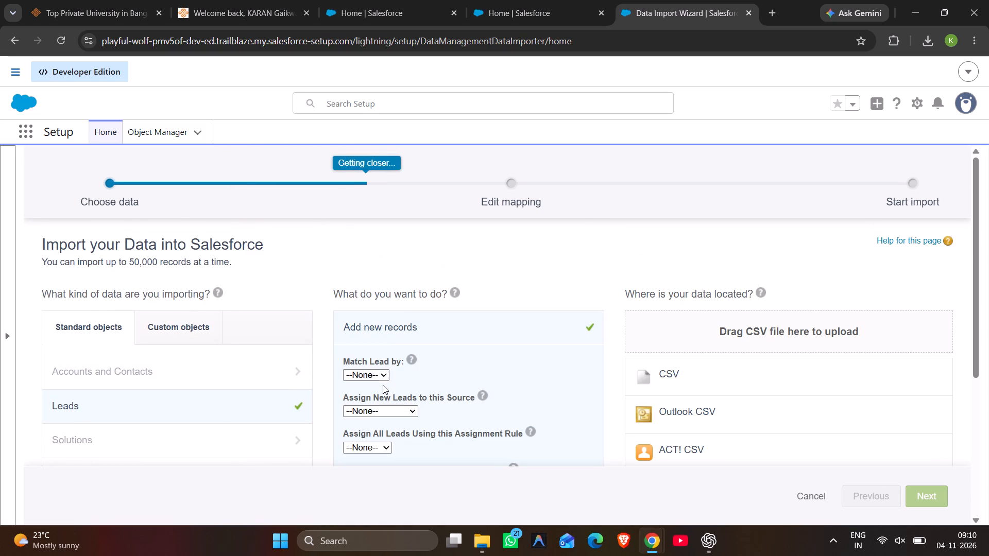
click(383, 378)
click(374, 416)
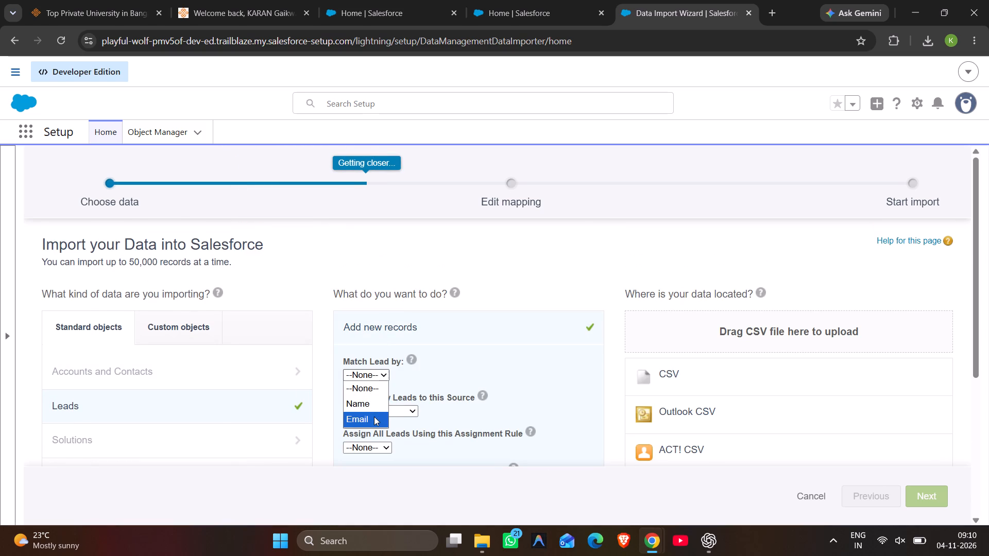
Assign the new leads to the Web source.
click(393, 410)
click(374, 419)
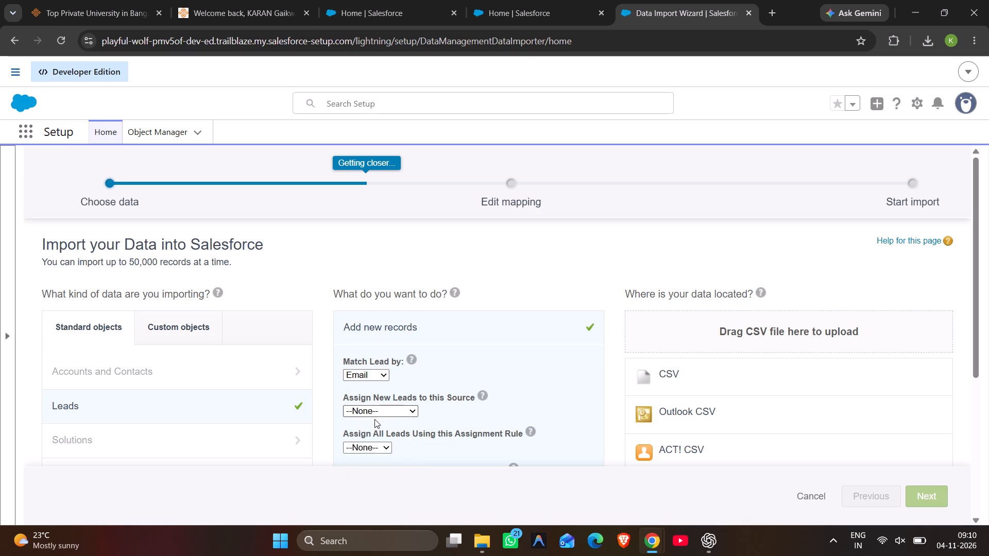
Choose CSV as the data location, upload Lead Import.csv from Downloads and continue to the field mapping.
scroll(392, 417, down, 1)
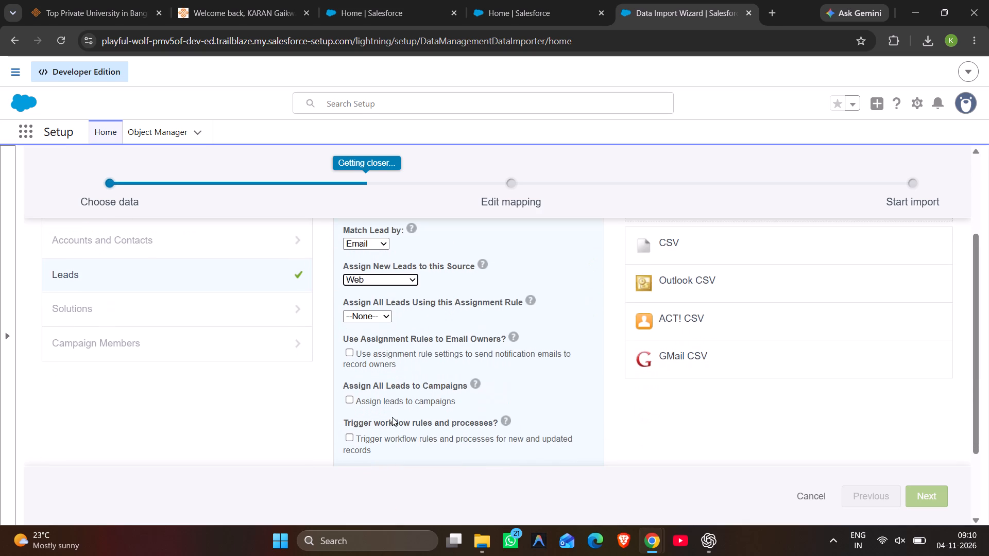
click(675, 251)
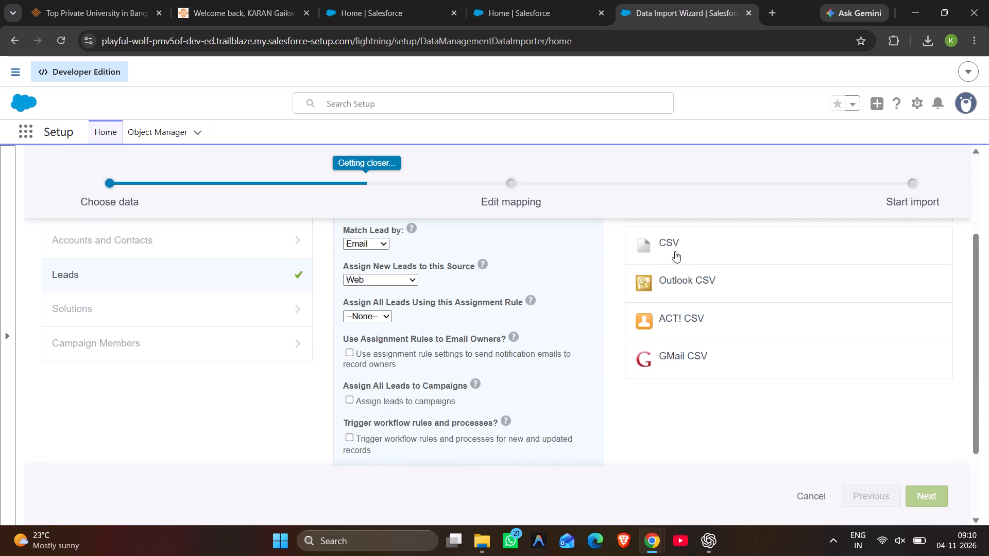
click(672, 242)
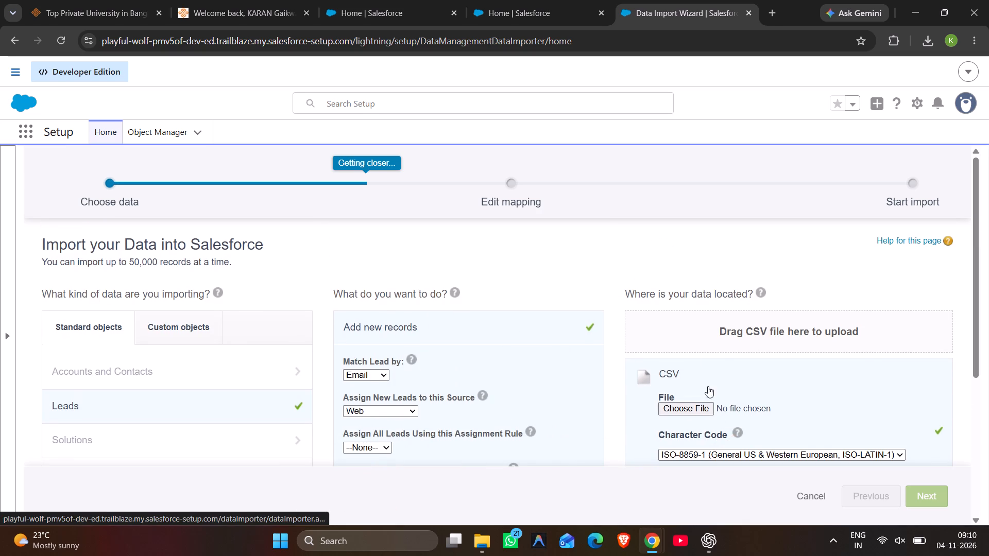
scroll(684, 344, down, 1)
click(685, 344)
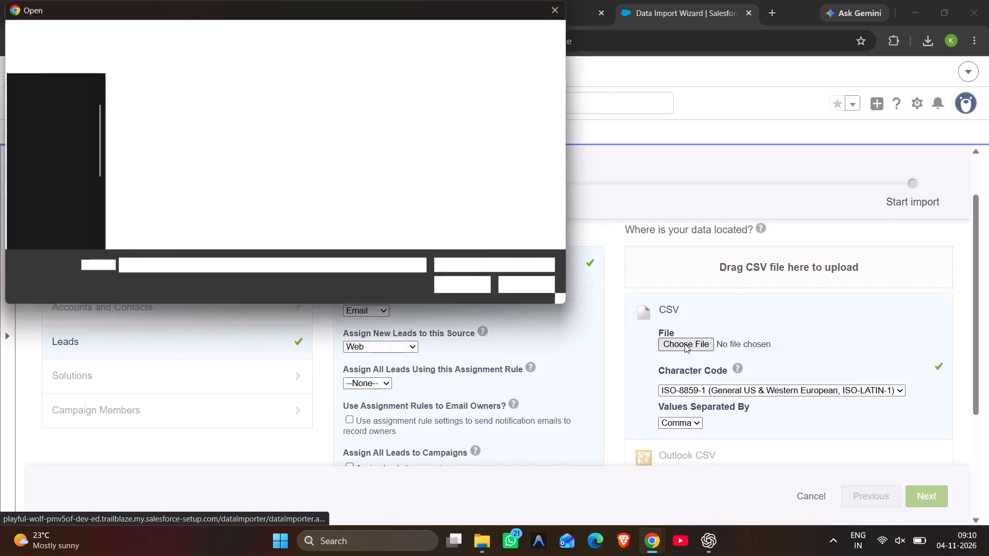
click(220, 200)
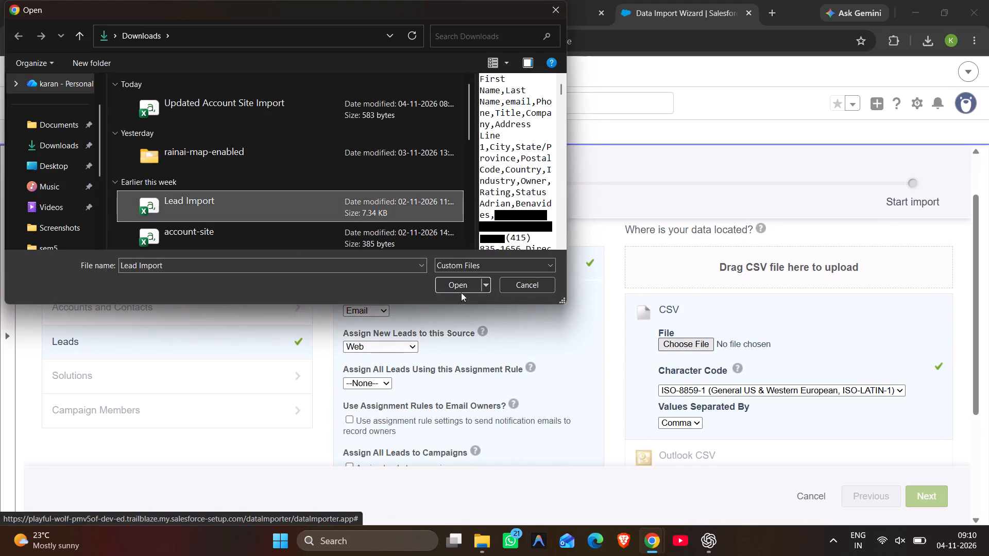
click(463, 283)
scroll(579, 274, down, 1)
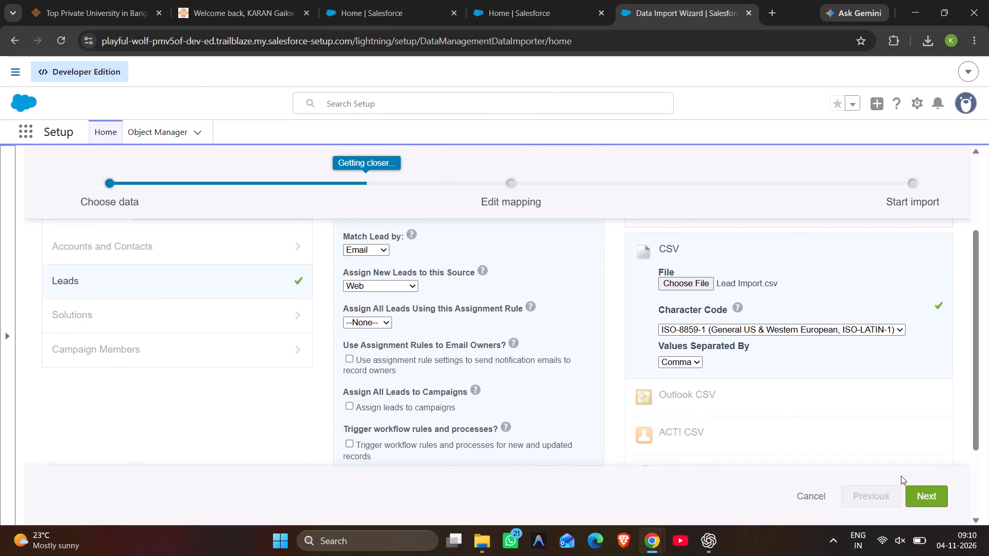
scroll(800, 378, down, 2)
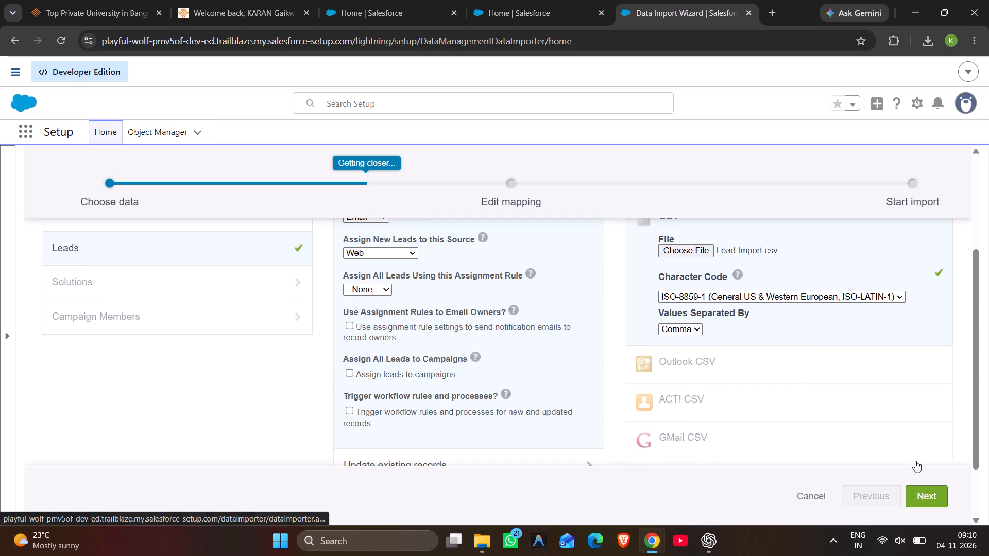
click(936, 493)
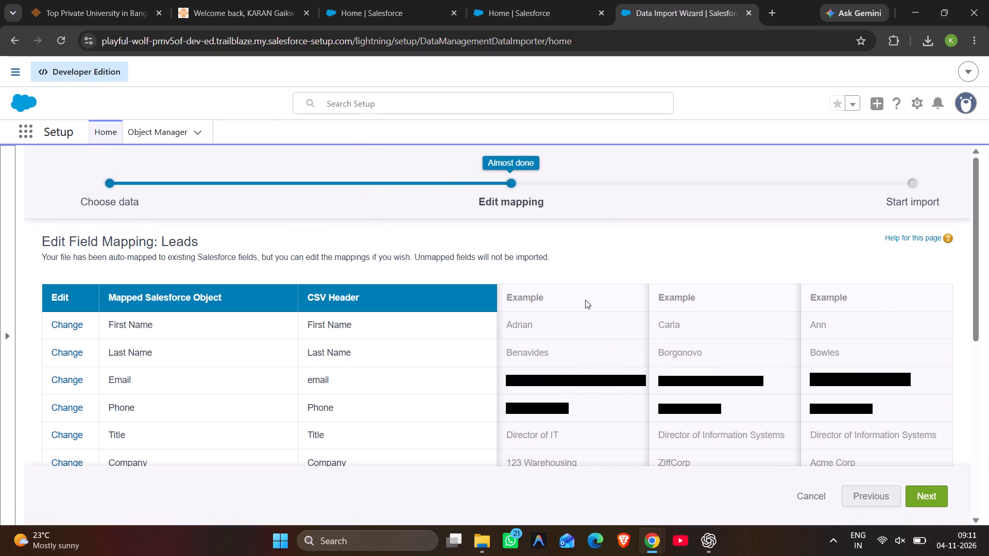
Open the mapping for the unmapped Address Line 1 column and look through its dialog for the Street field and the Map button.
scroll(389, 298, down, 1)
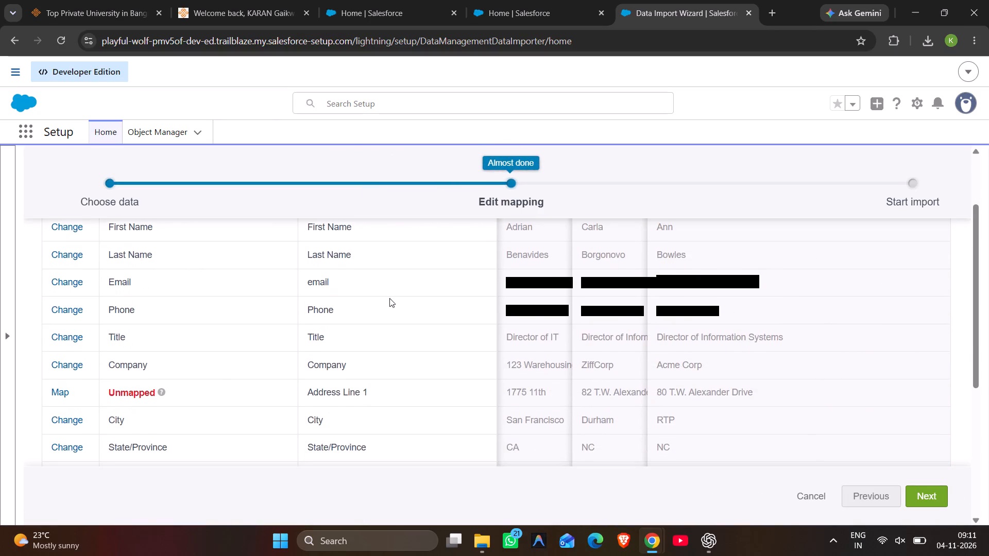
scroll(389, 298, down, 1)
scroll(102, 367, down, 1)
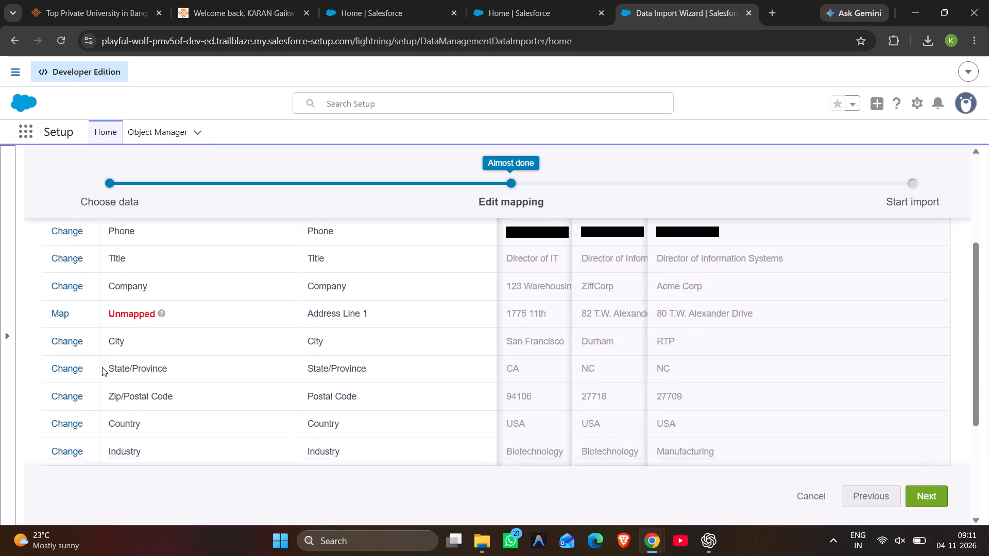
scroll(102, 367, down, 1)
click(61, 255)
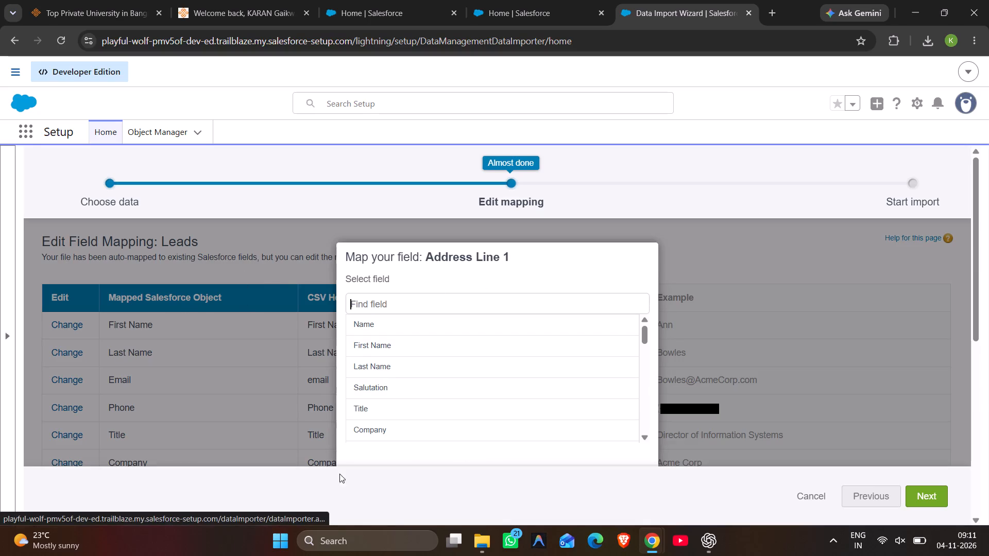
triple_click(6, 339)
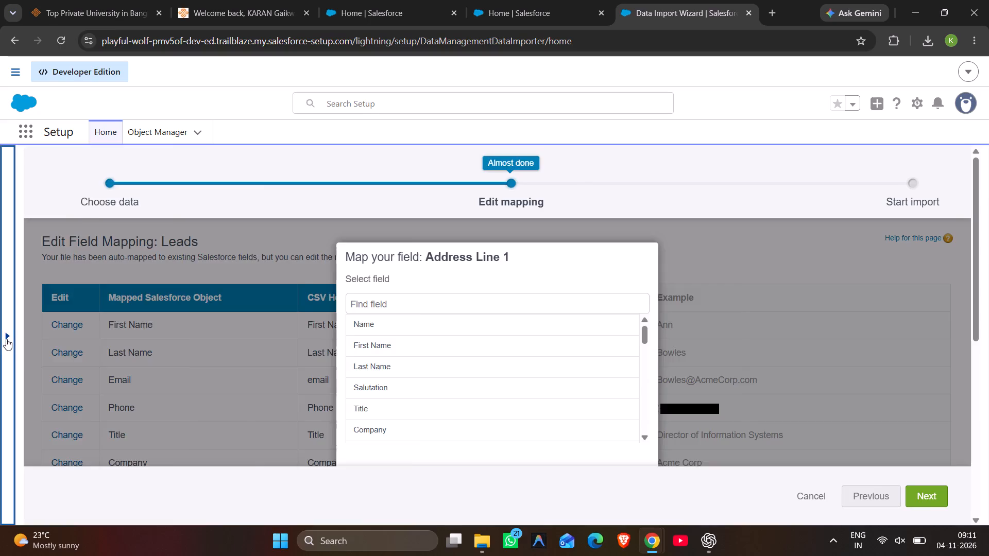
click(156, 338)
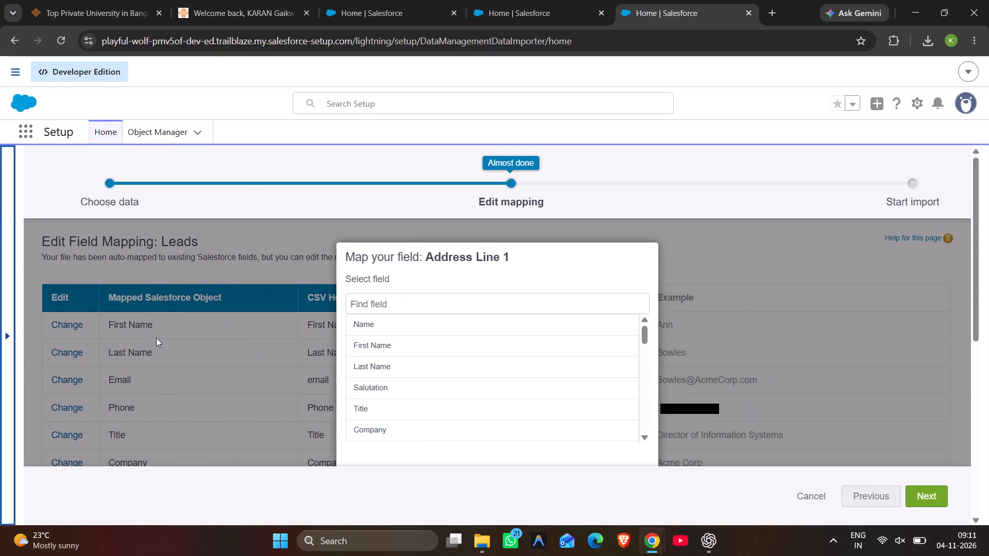
double_click(24, 371)
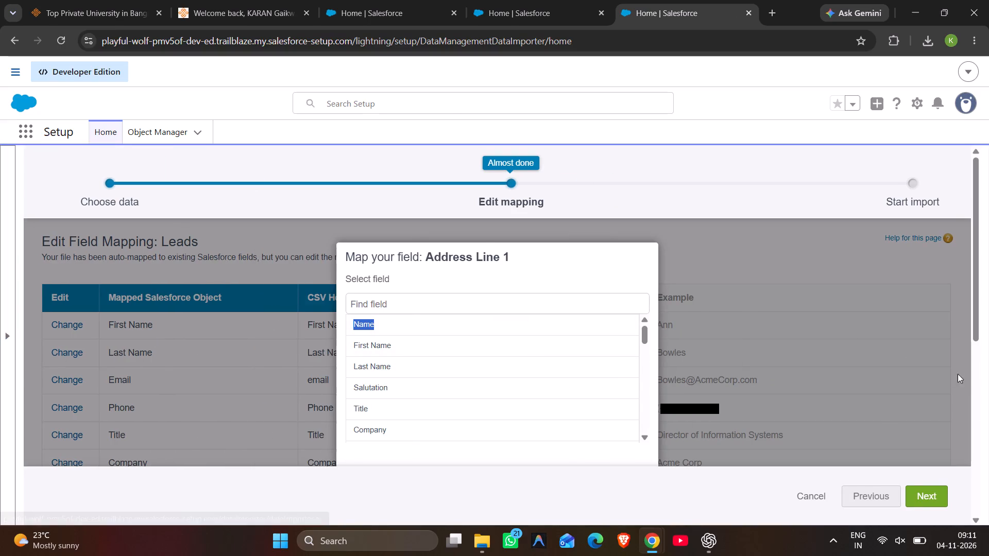
triple_click(982, 380)
click(982, 380)
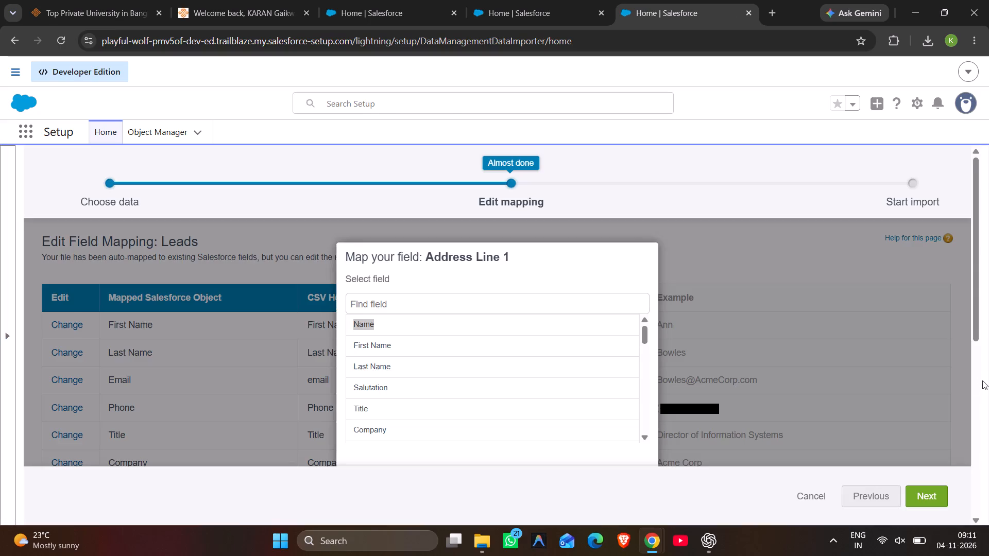
click(971, 376)
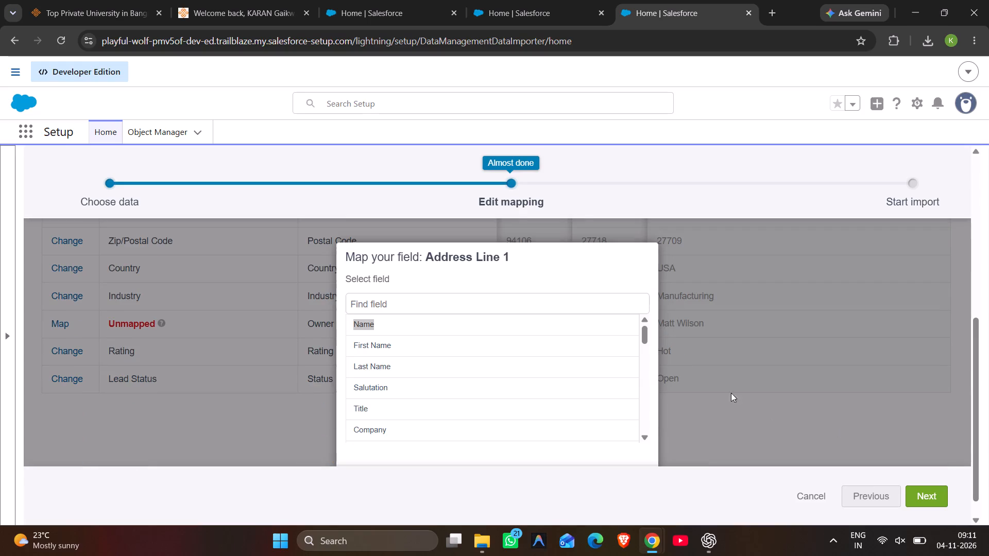
triple_click(646, 439)
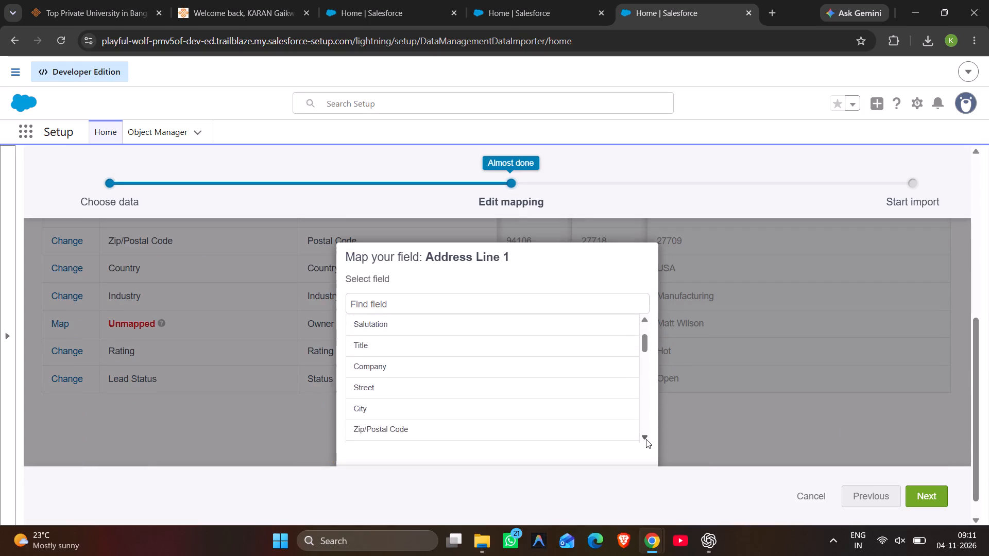
triple_click(646, 439)
triple_click(646, 439)
triple_click(646, 439)
triple_click(644, 439)
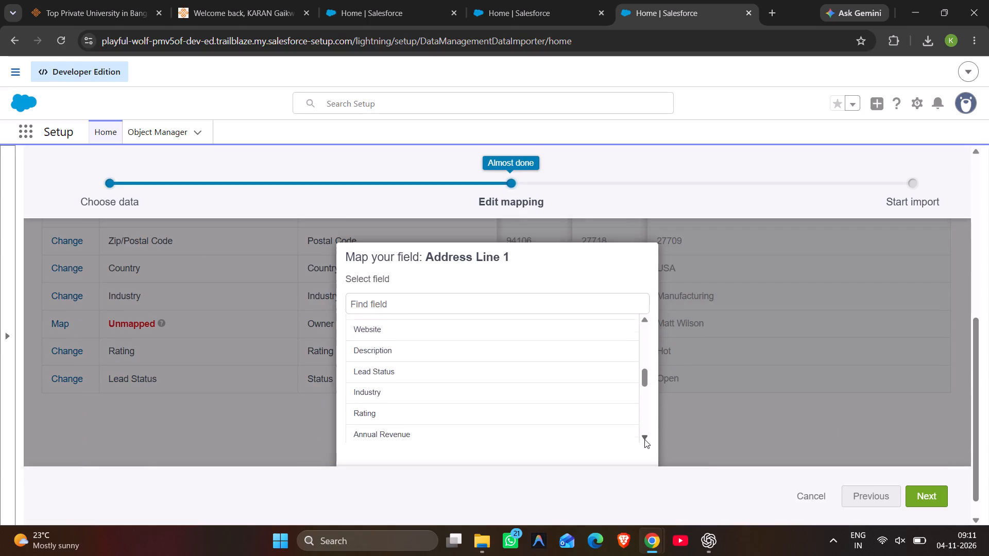
triple_click(644, 439)
click(644, 439)
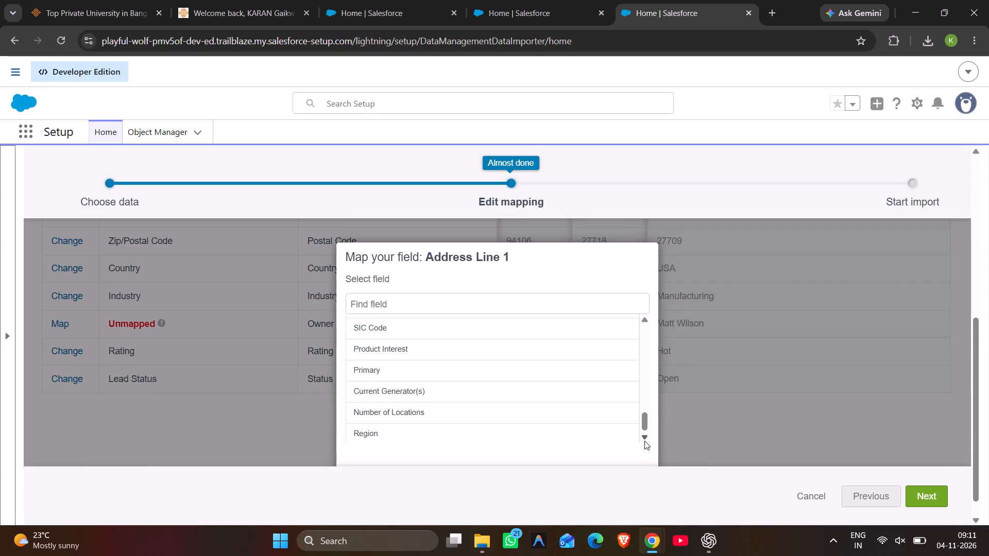
triple_click(643, 443)
triple_click(643, 443)
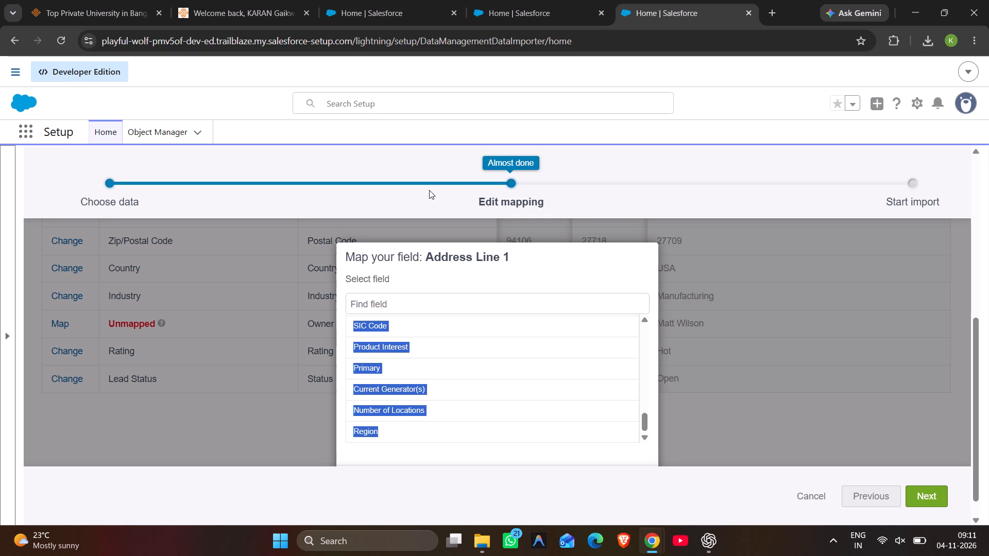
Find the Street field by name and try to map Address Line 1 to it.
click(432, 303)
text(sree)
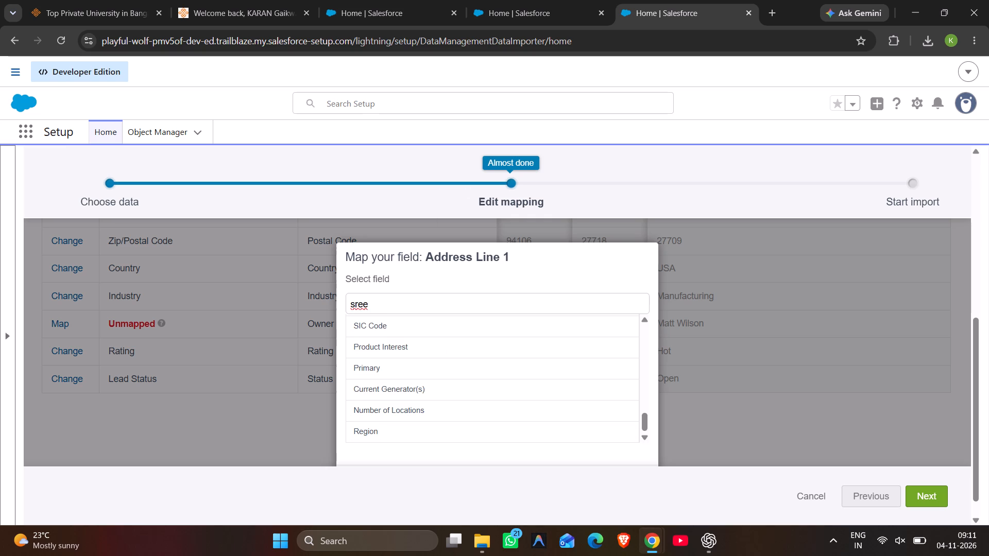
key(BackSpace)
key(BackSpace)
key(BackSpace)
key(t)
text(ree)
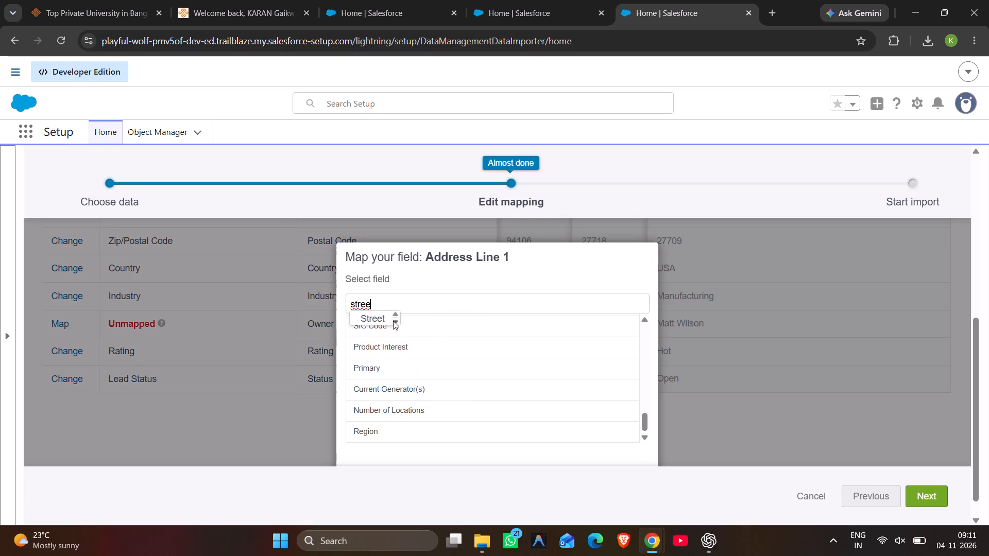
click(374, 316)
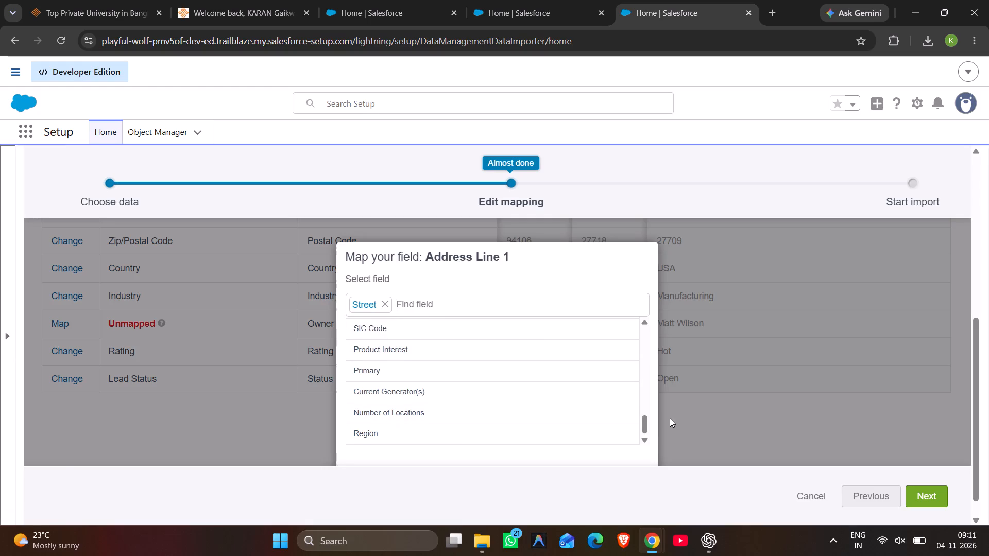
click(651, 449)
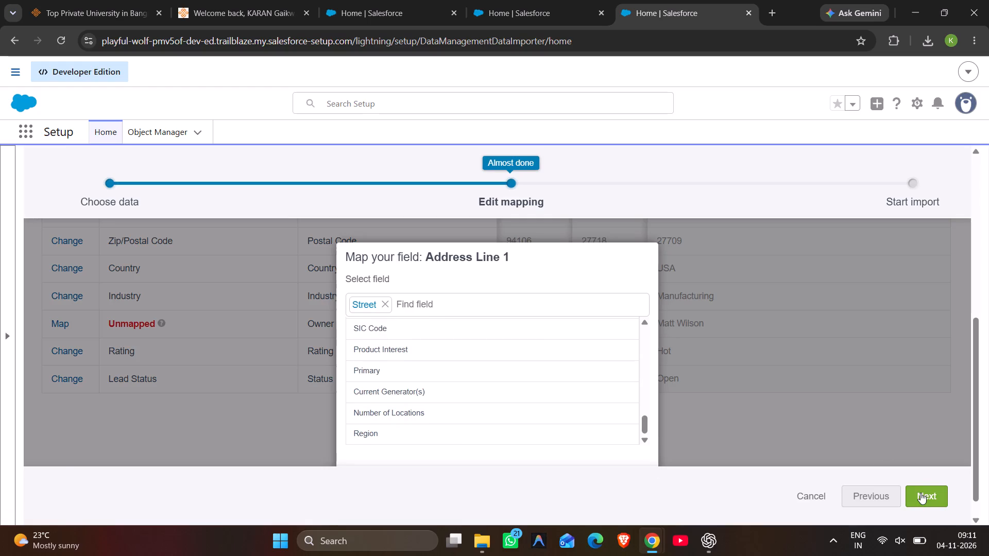
Continue to the Review & Start Import stage and try to return to Edit mapping.
click(920, 493)
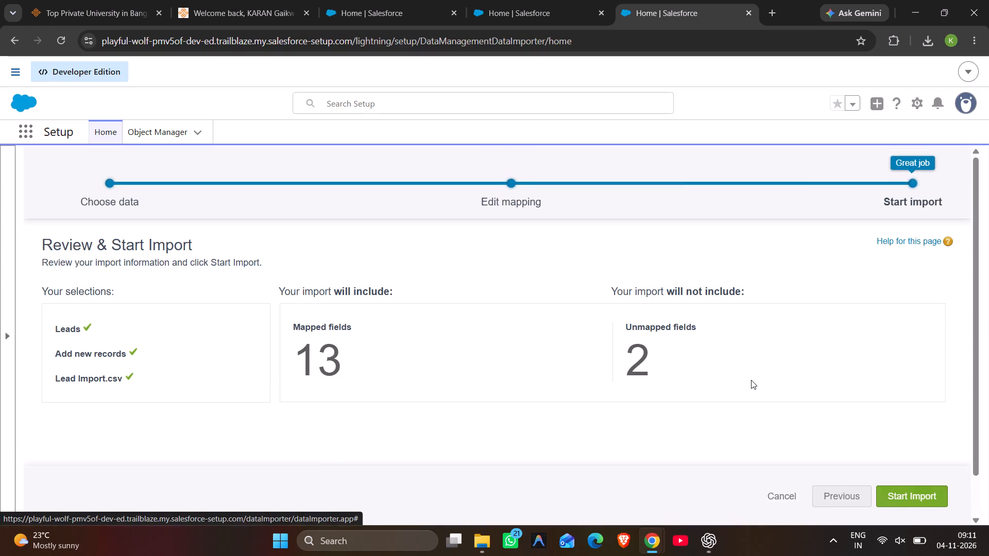
click(514, 182)
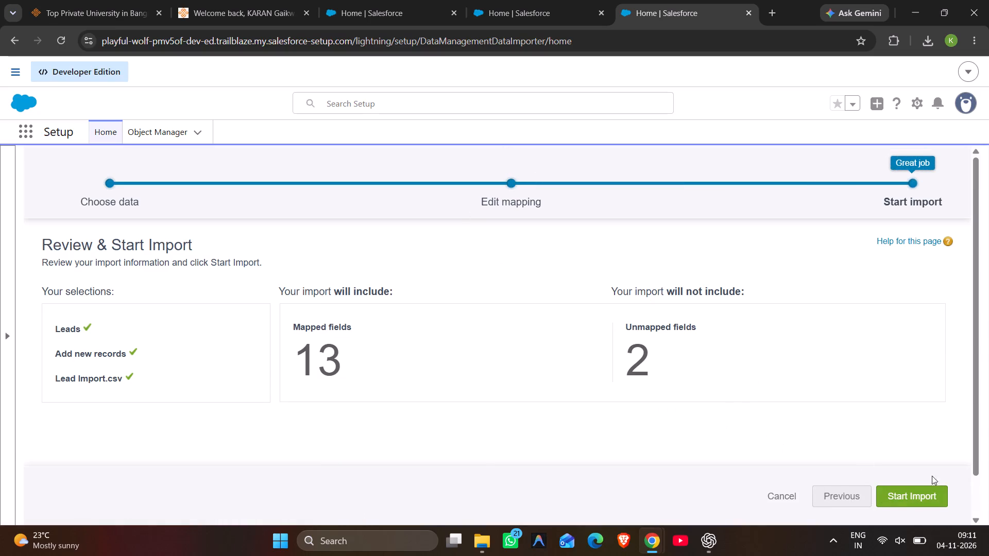
Check the Trailhead instructions for starting the import, start the Lead Import.csv import and open its Bulk Data Load Job page.
key(alt+Tab)
click(968, 505)
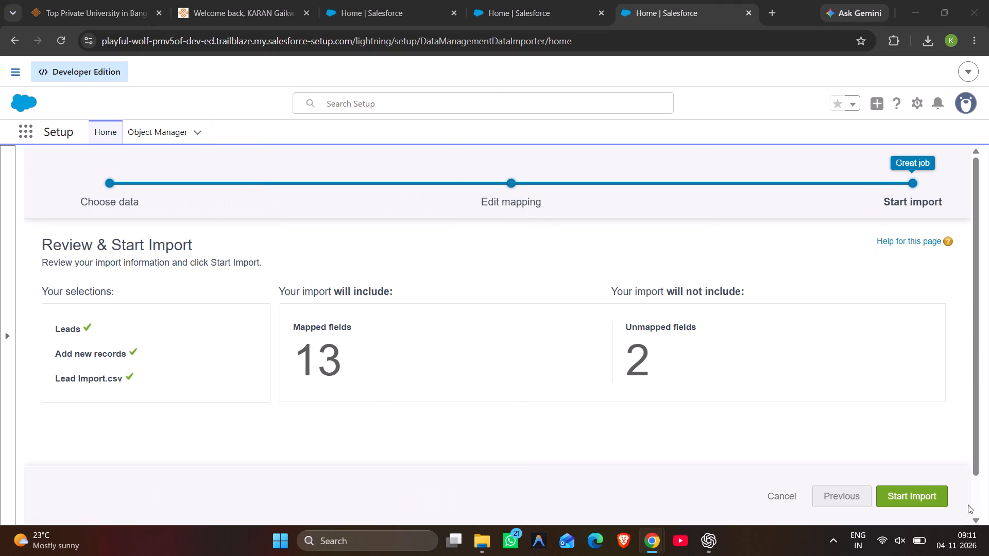
key(alt+Tab)
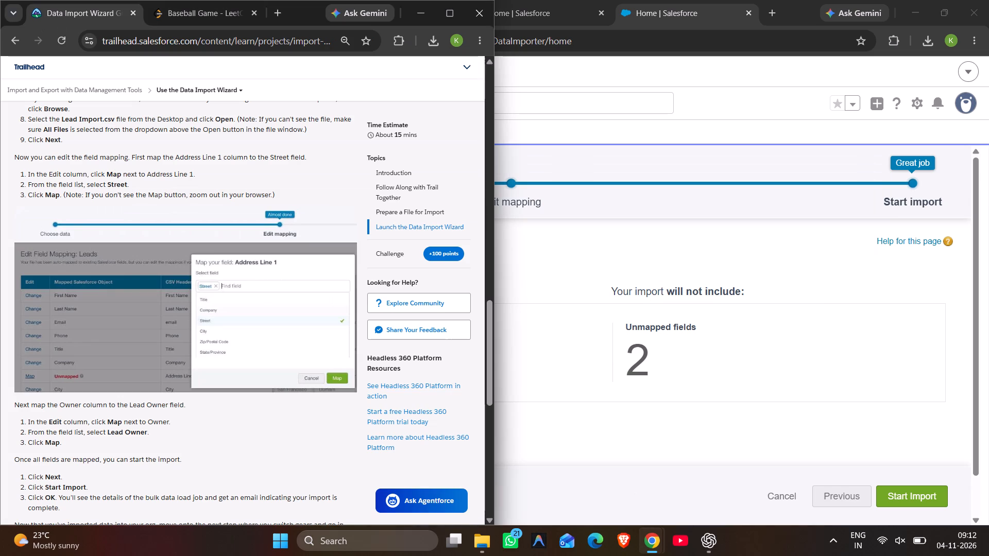
scroll(291, 440, down, 1)
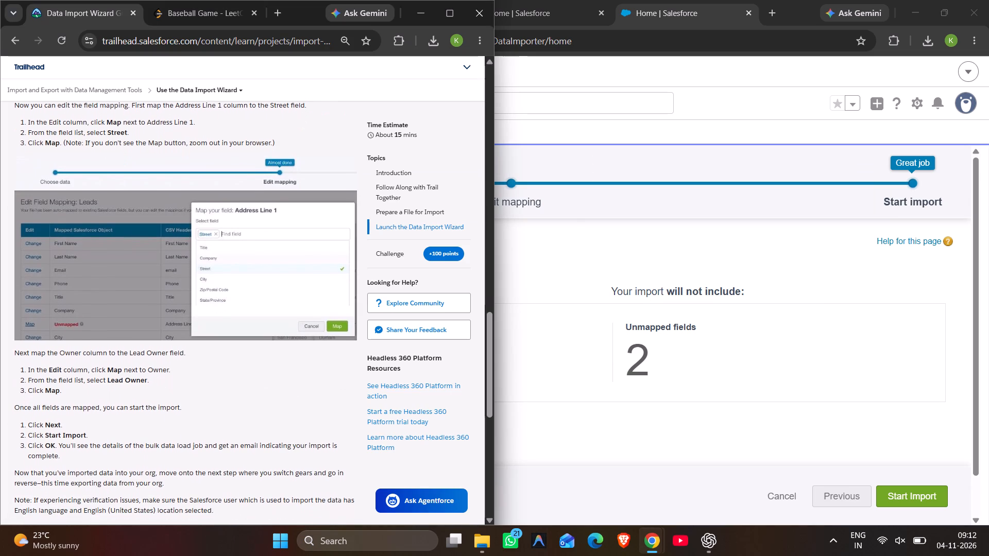
scroll(291, 440, down, 1)
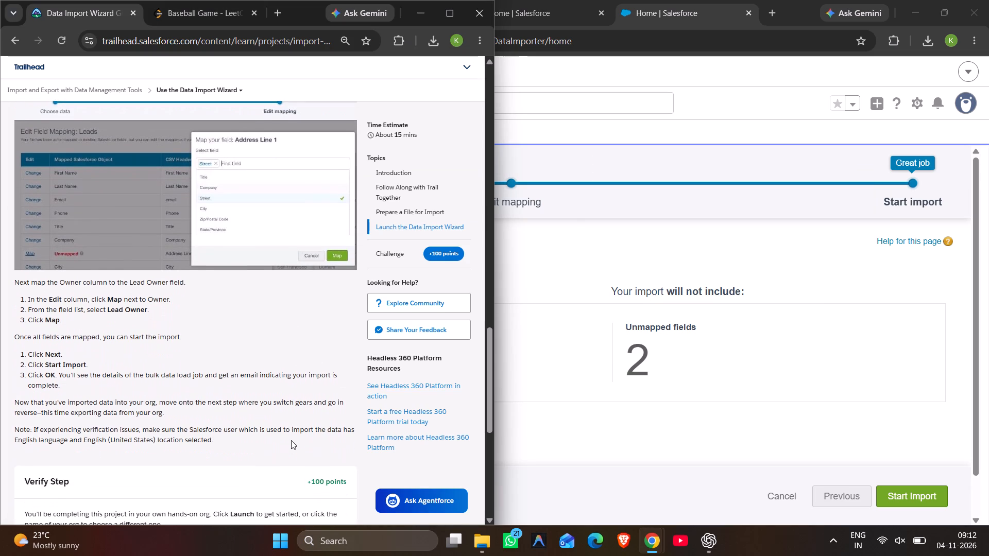
click(908, 488)
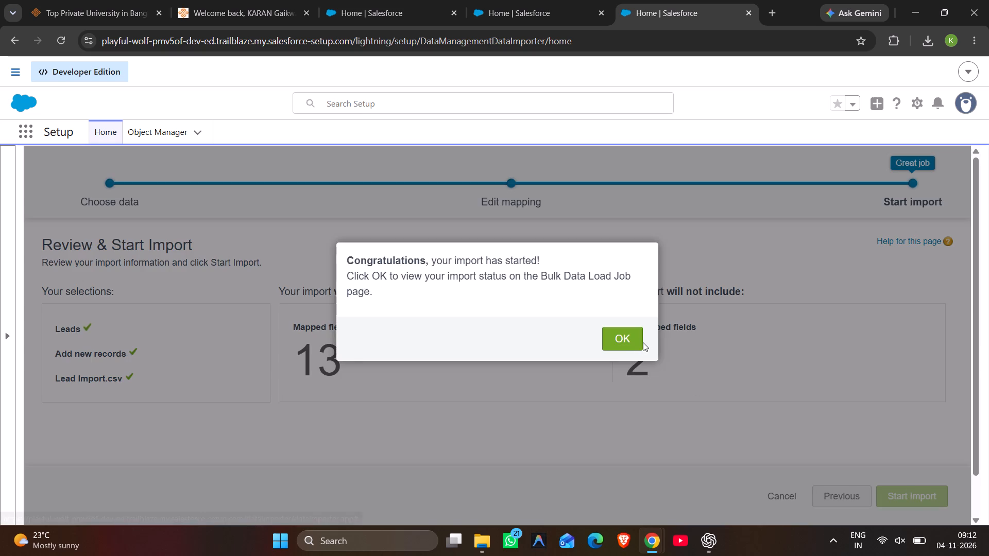
click(632, 342)
Submit Trailhead's Use the Data Import Wizard step for verification to earn 100 points.
key(alt+Tab)
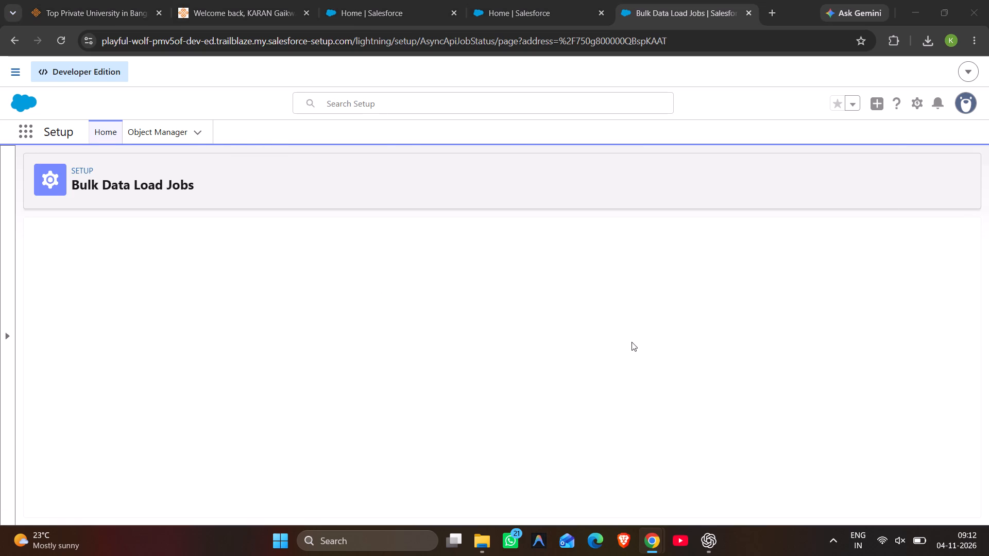
scroll(148, 407, down, 1)
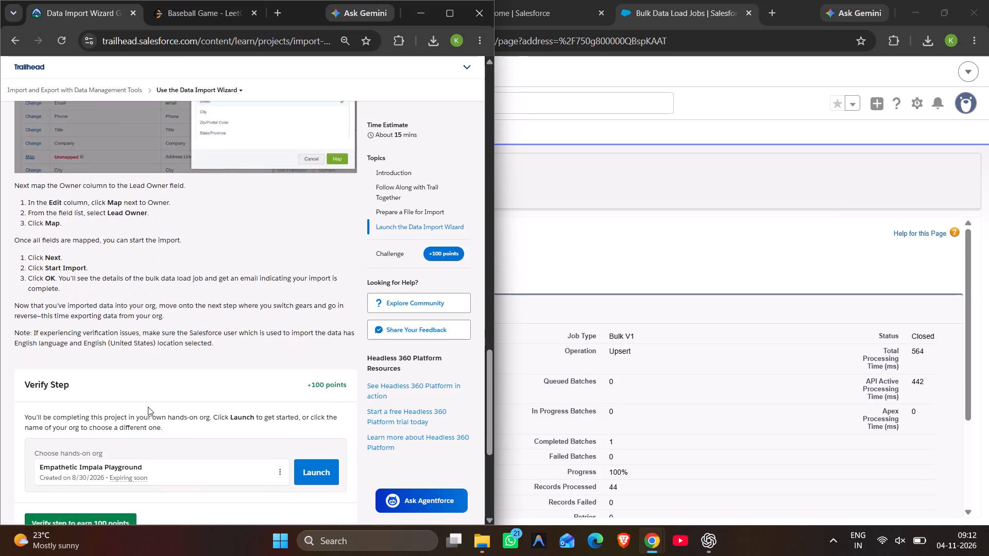
scroll(148, 407, down, 1)
scroll(211, 439, down, 1)
click(88, 427)
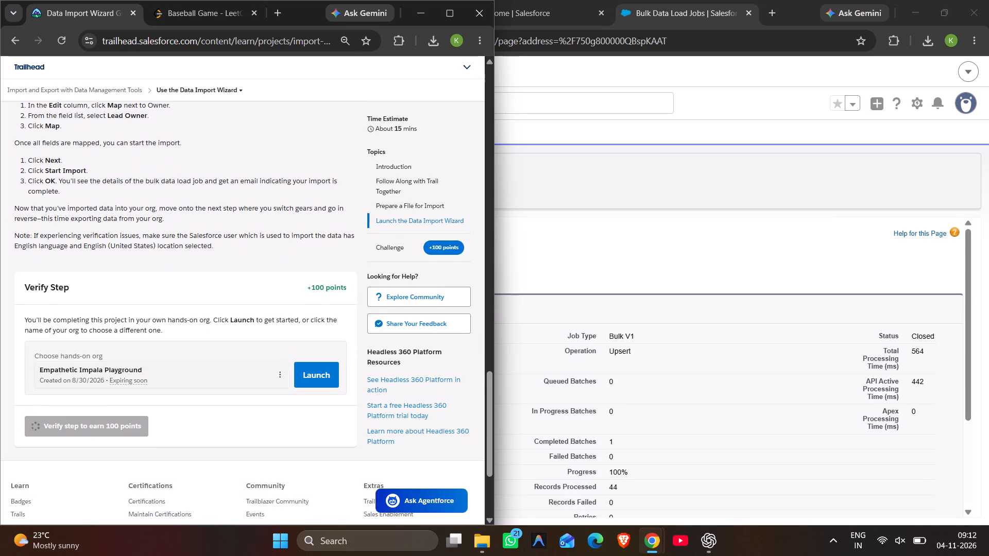
Switch to LeetCode's Baseball Game problem and begin the calPoints body with the type Stack<Integer>.
click(198, 0)
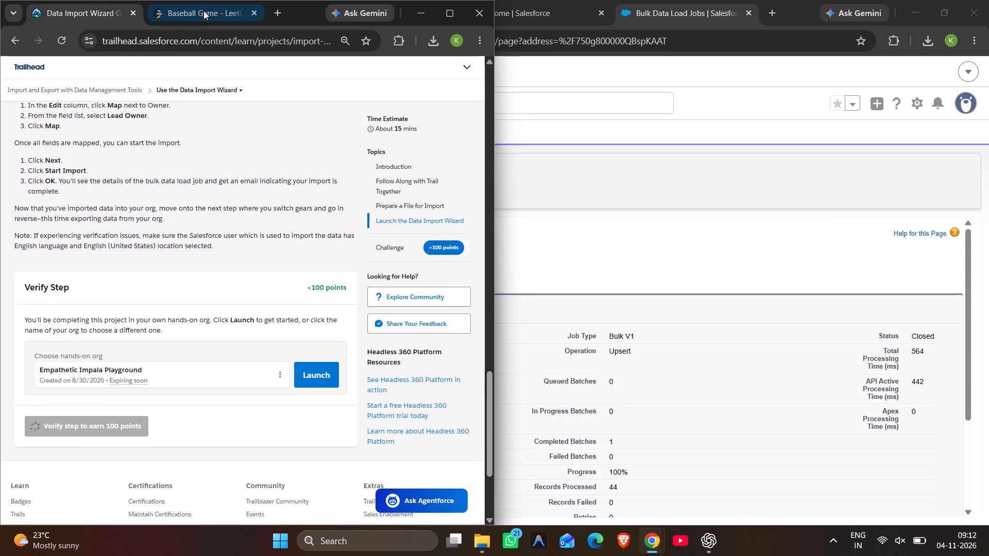
click(204, 11)
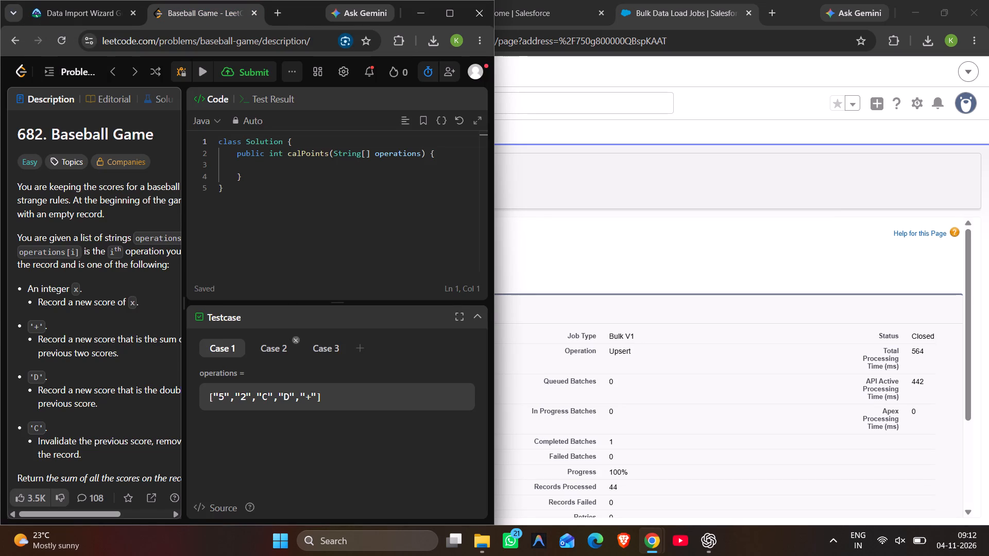
click(258, 169)
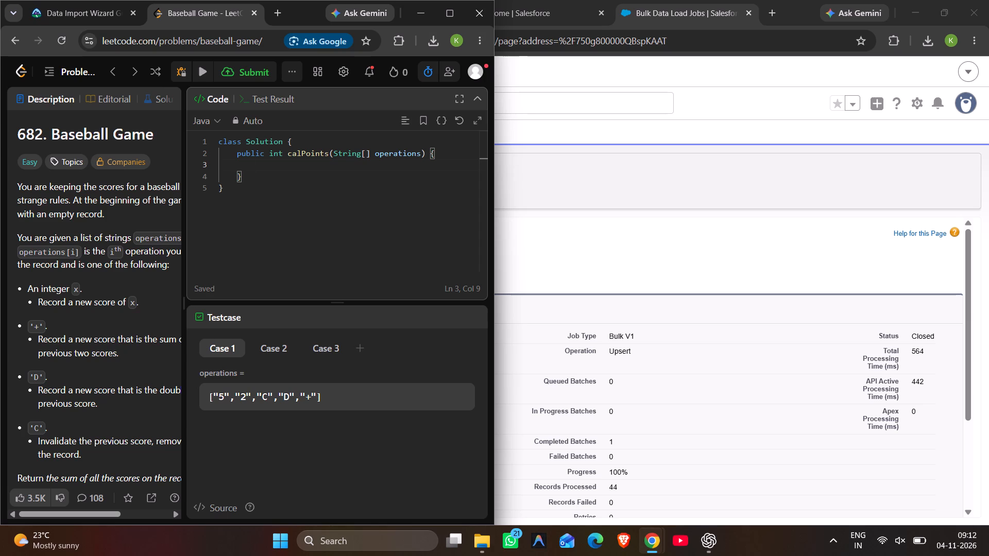
text(stacj==)
key(BackSpace)
key(BackSpace)
key(BackSpace)
key(k)
key(Left)
key(Left)
key(Left)
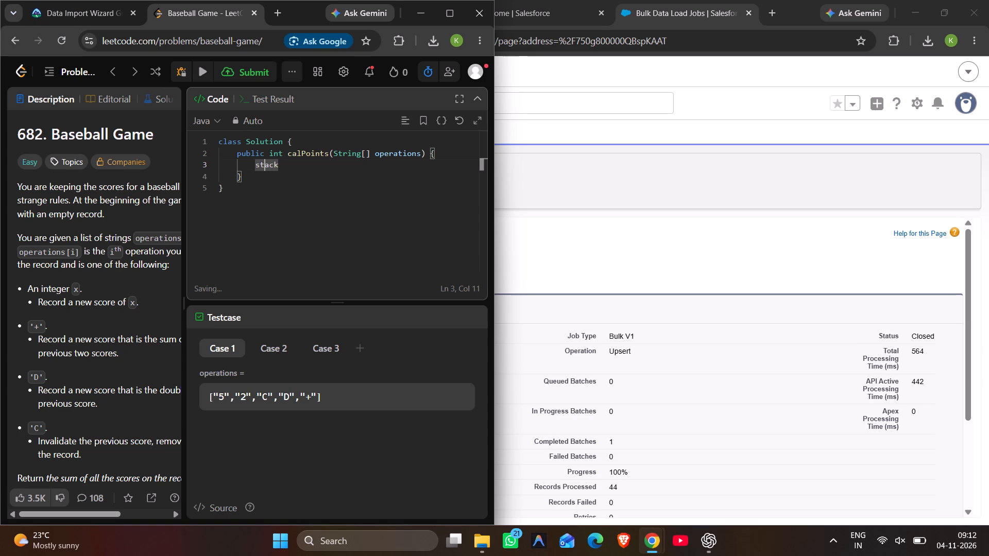
key(Left)
key(BackSpace)
key(shift+s)
key(Right)
key(Right)
key(Right)
key(Right)
key(Right)
key(Left)
key(shift+less)
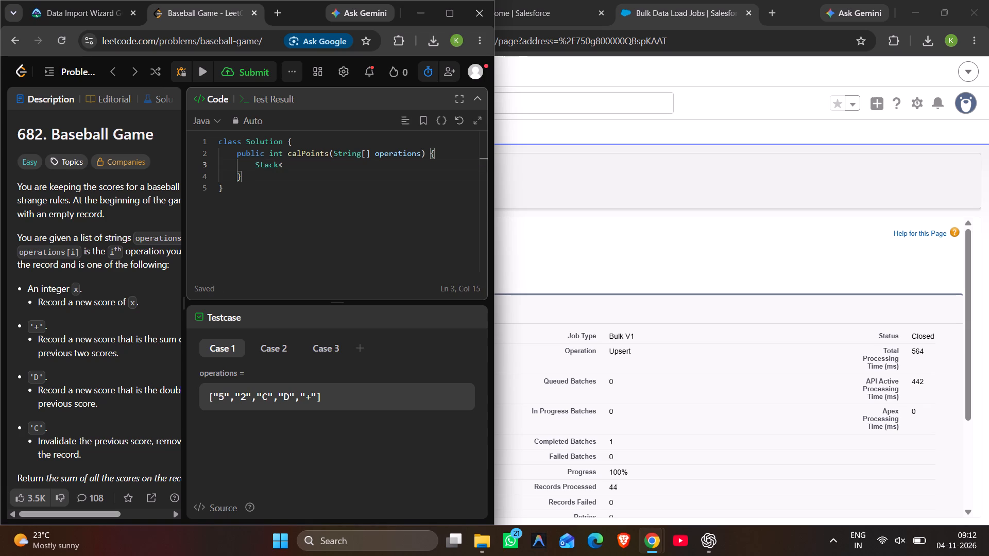
text(Integer)
key(shift+greater)
Name the stack variable st and assign it a new Stack instance in the same declaration.
key(space)
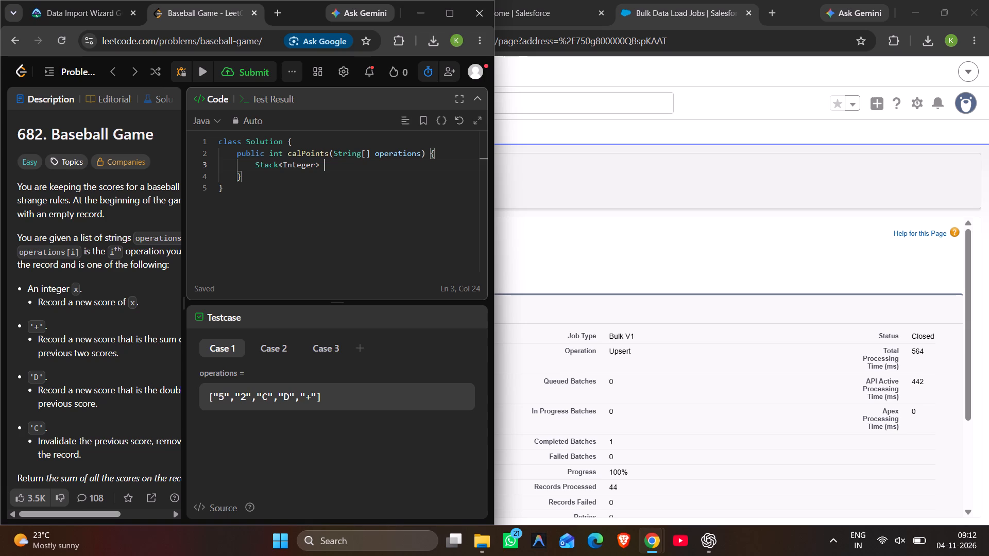
text(st)
key(equal)
text(new)
key(space)
text(s)
key(BackSpace)
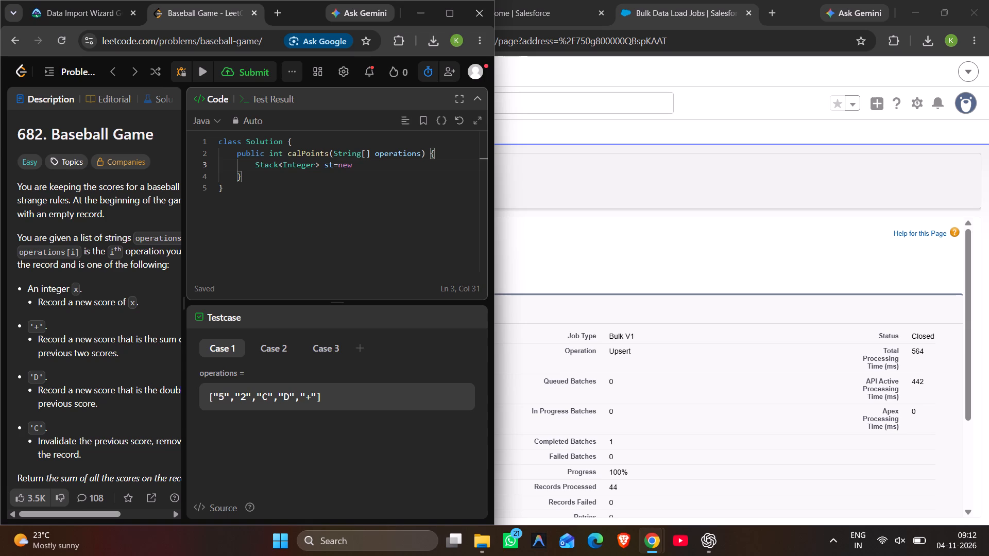
text(Stac)
key(k)
text(())
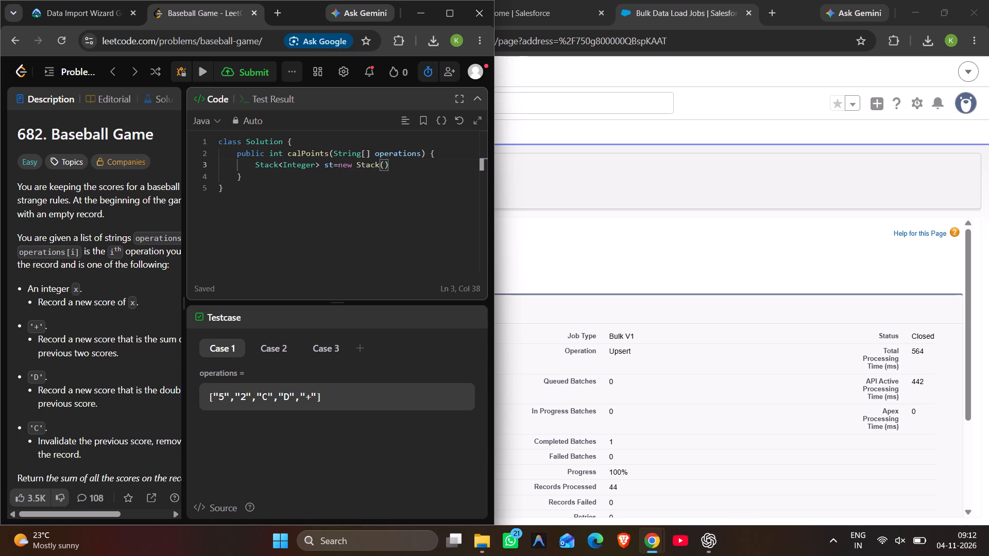
key(Left)
text(,.)
key(BackSpace)
key(BackSpace)
key(BackSpace)
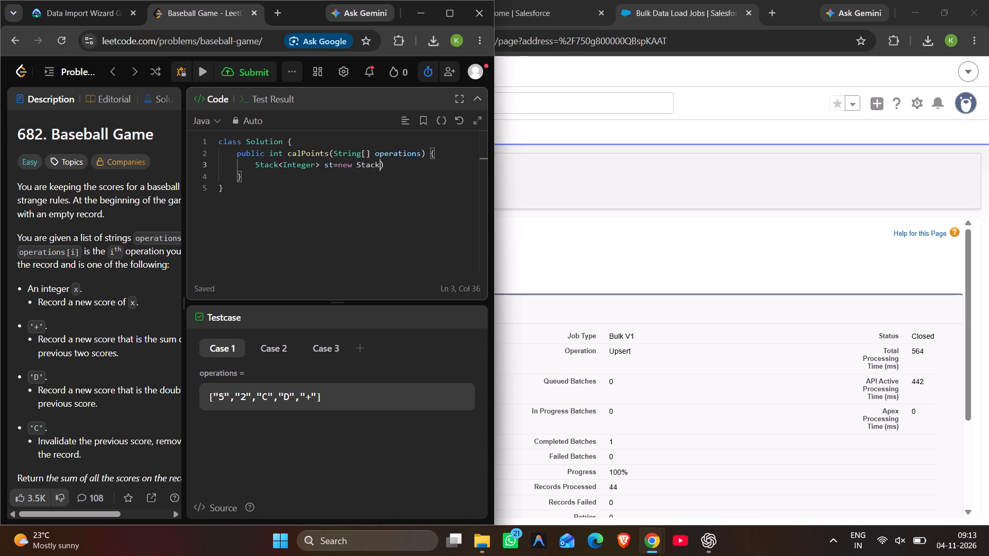